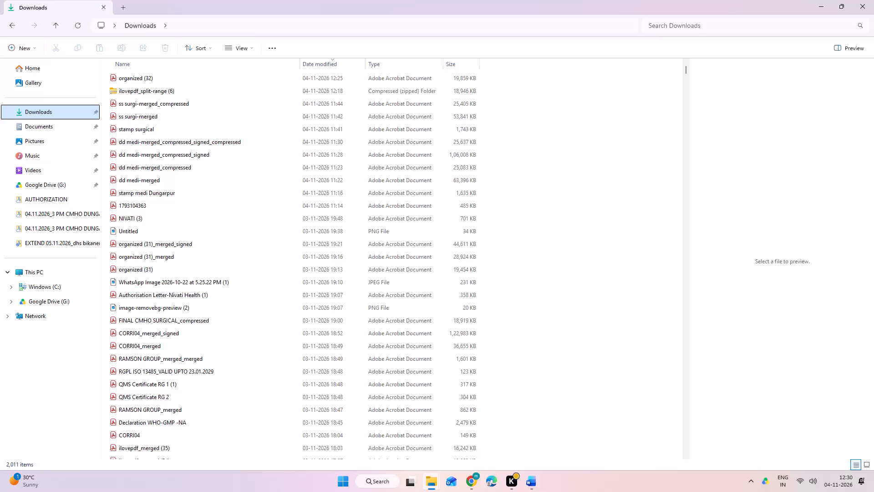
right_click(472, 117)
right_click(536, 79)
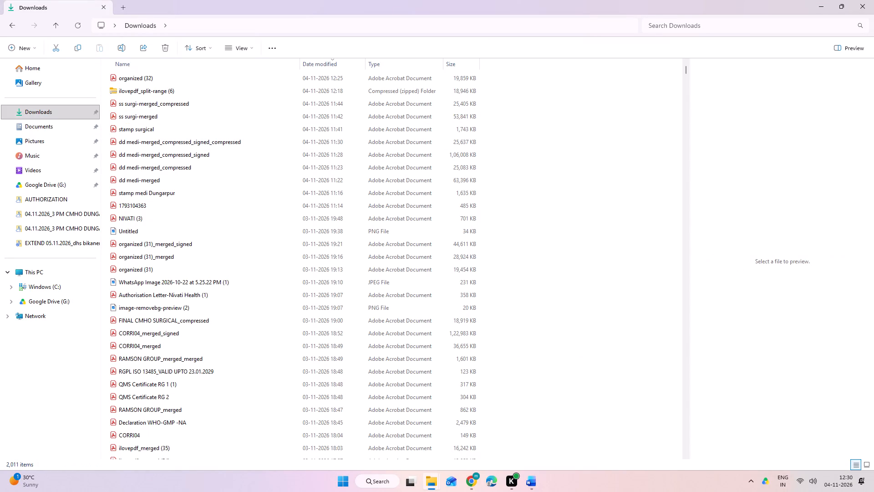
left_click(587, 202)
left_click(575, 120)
Find the Item (9) comma-separated values file in the Downloads folder and open it in Excel.
scroll(173, 280, "down", 4)
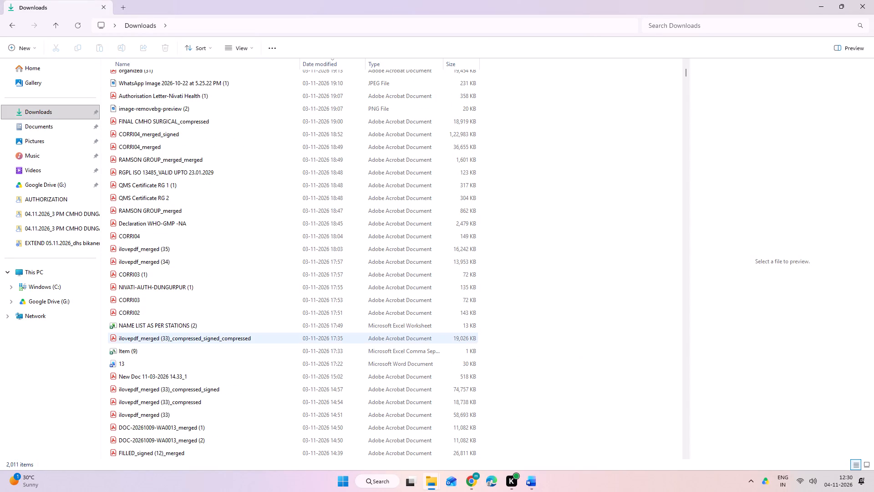
double_click(185, 350)
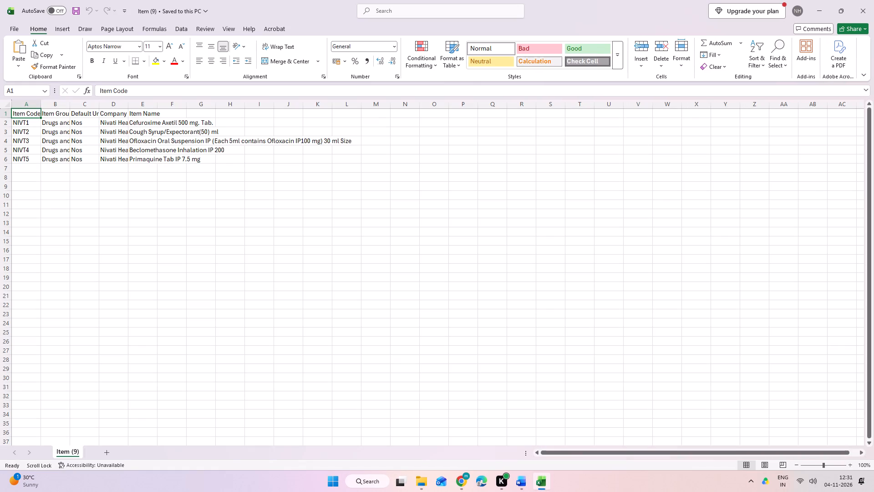
AutoFit the width of the Item Group column to its contents.
double_click(69, 105)
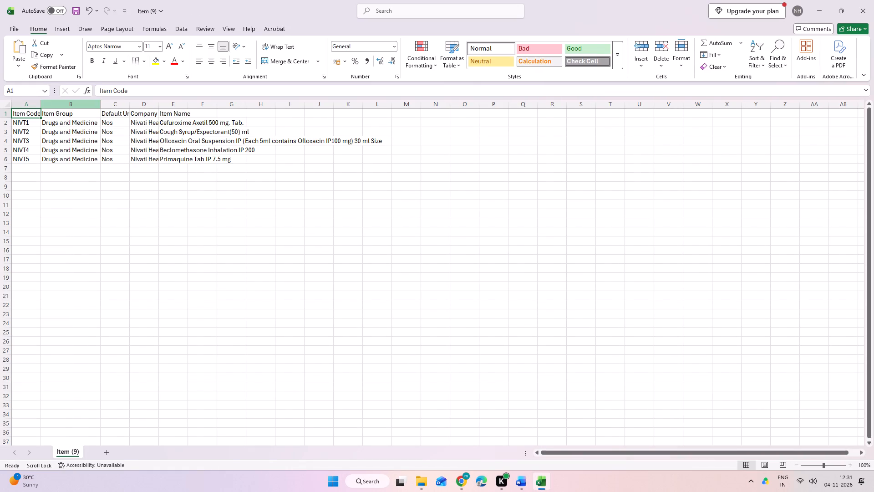
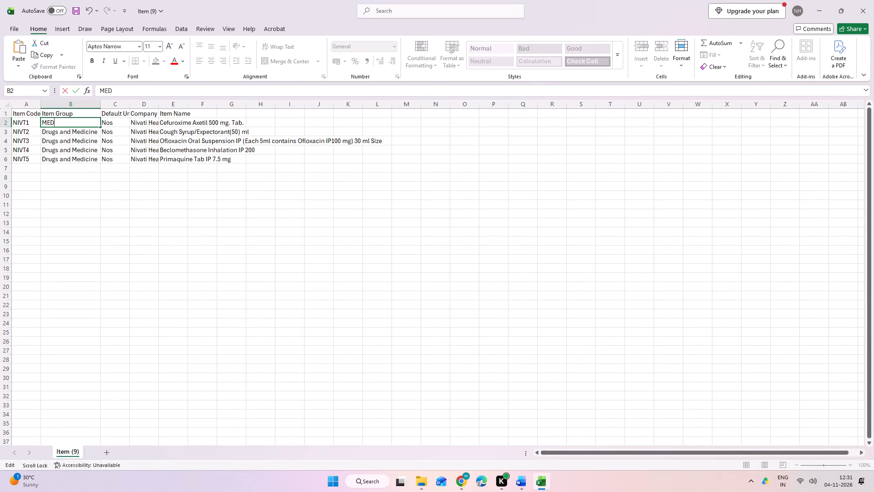
Replace the Item Group entry for item NIVT1 in cell B2 with MEDICINE.
type("NI")
key("BackSpace")
key("BackSpace")
type("CINE")
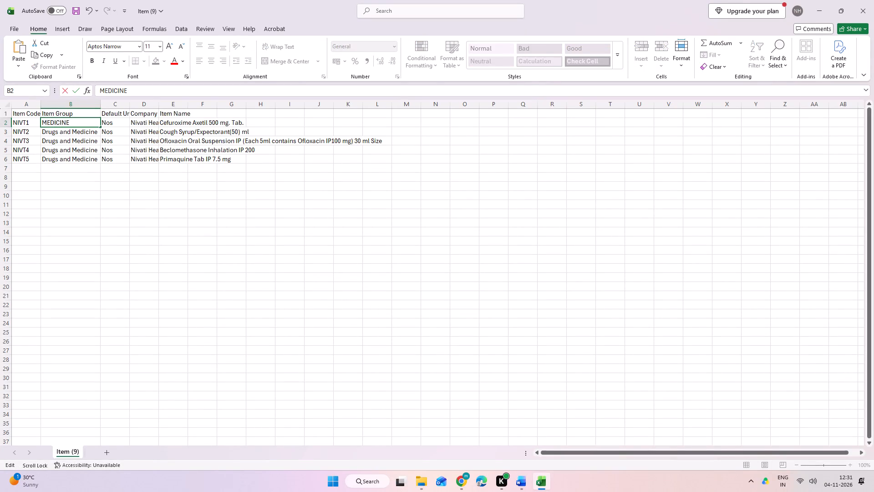
left_click(125, 272)
Fill the MEDICINE value from cell B2 down the Item Group column through B6, covering items NIVT2 to NIVT5.
left_click(74, 126)
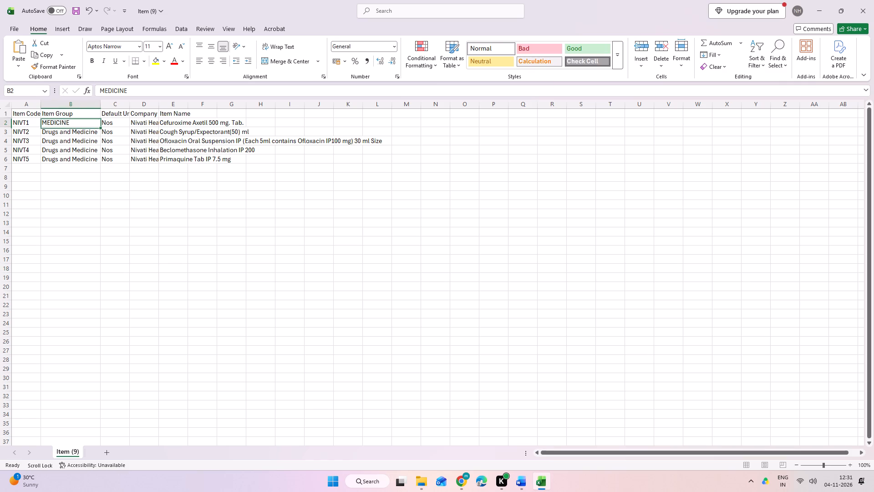
left_click_drag(99, 126, 99, 164)
left_click(168, 205)
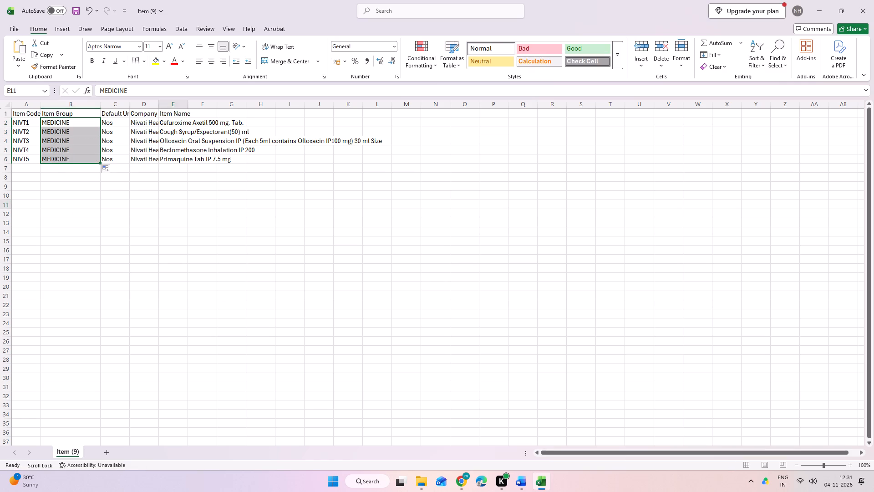
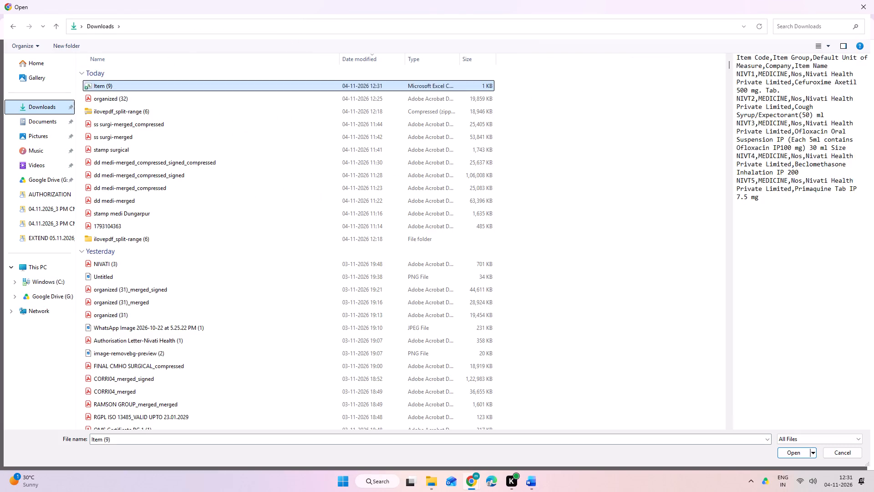
Upload the Item (9) file to the Item data import, run the import and review its log.
left_click(513, 131)
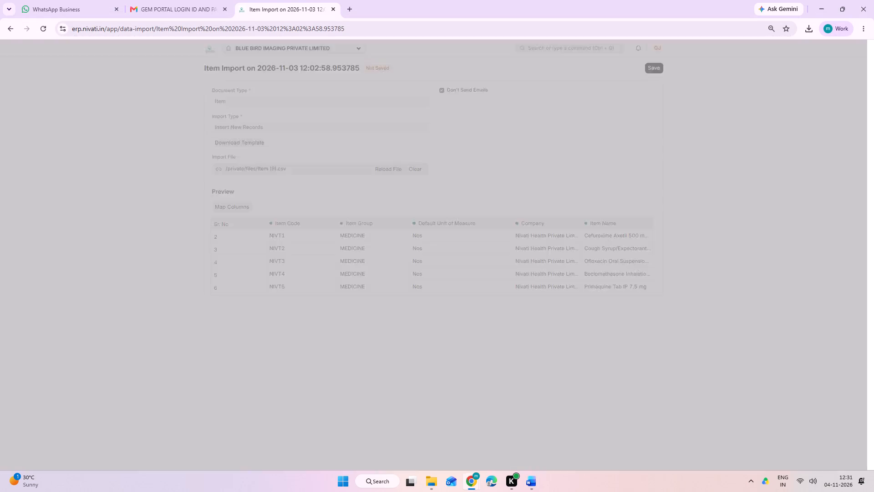
left_click(658, 67)
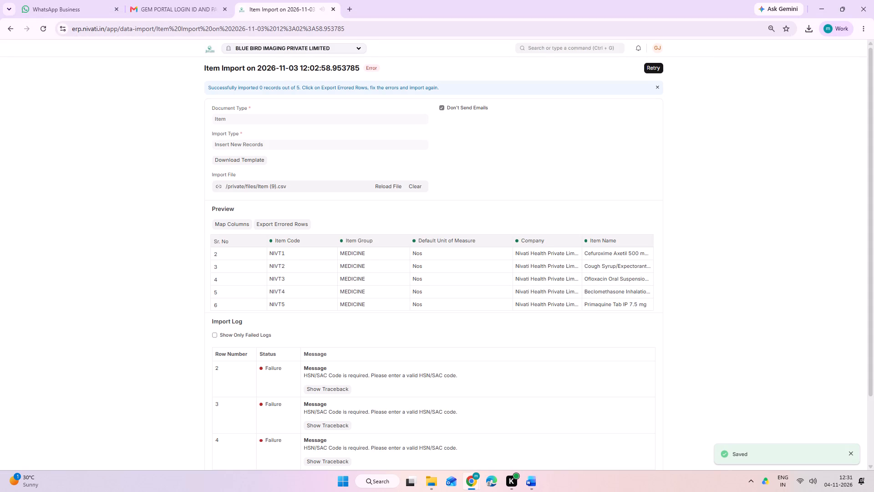
scroll(510, 274, "down", 1)
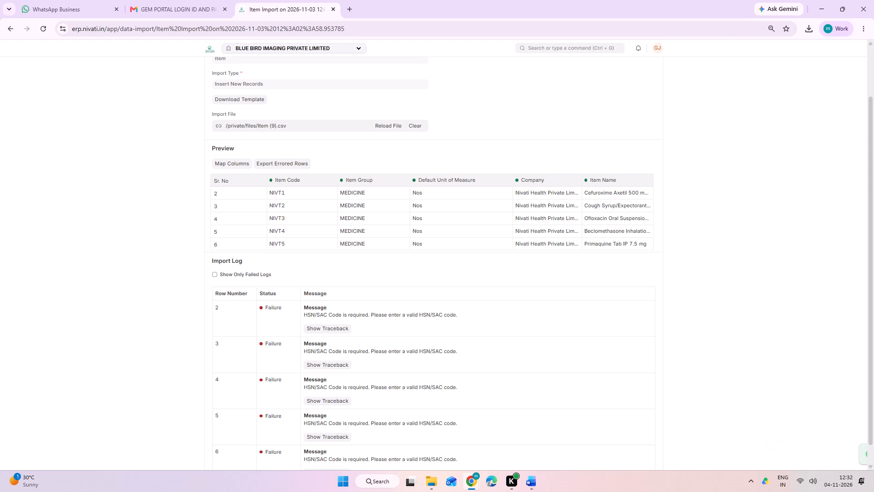
scroll(510, 274, "down", 6)
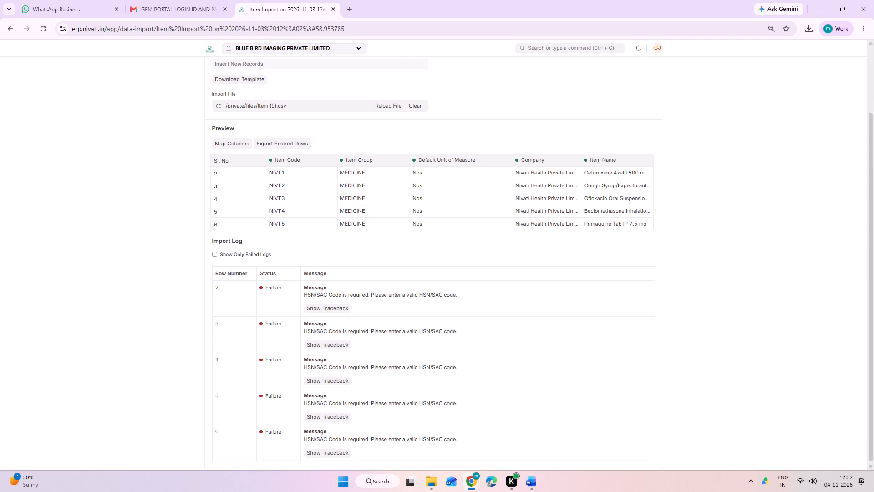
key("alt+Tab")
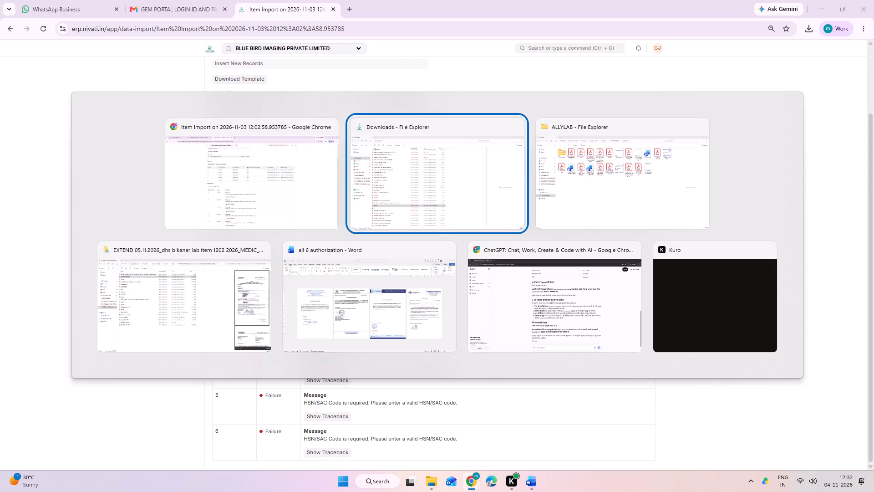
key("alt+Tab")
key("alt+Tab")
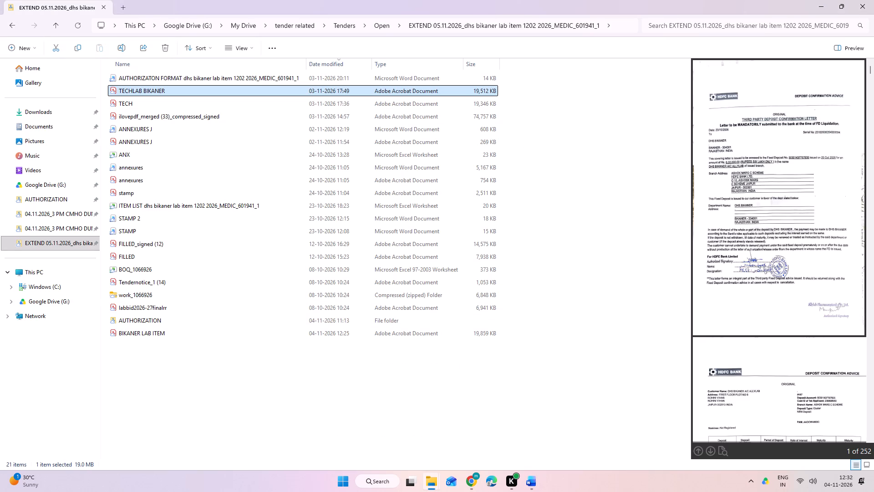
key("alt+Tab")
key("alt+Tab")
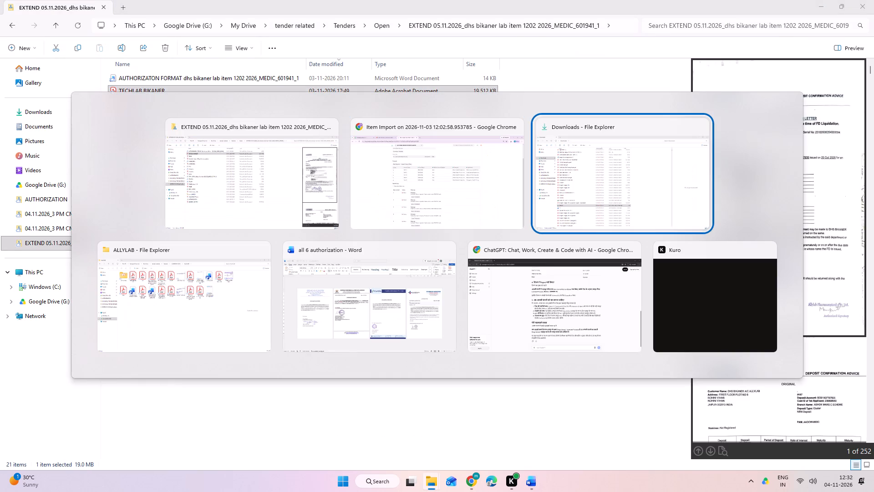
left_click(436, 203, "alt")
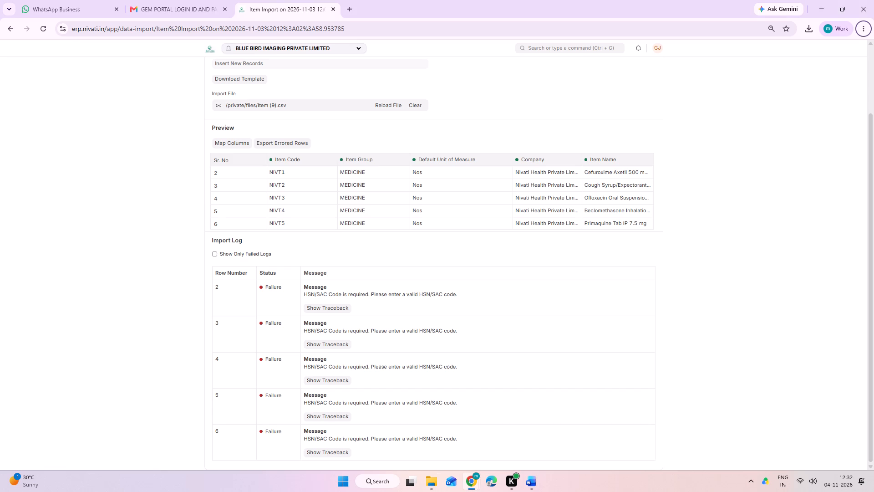
Copy the term HSN/SAC from the row 2 message in the import log.
left_click_drag(304, 293, 326, 297)
right_click(325, 297)
left_click(351, 304)
Open the Item (9) file from the Downloads folder in Excel and autofit all its columns.
key("alt+Tab")
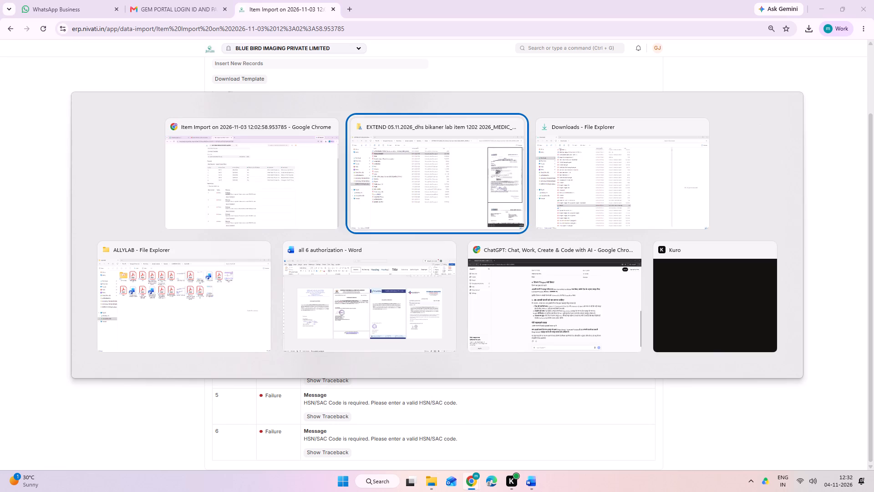
key("alt+Tab")
key("alt+Tab")
key("alt+Tab")
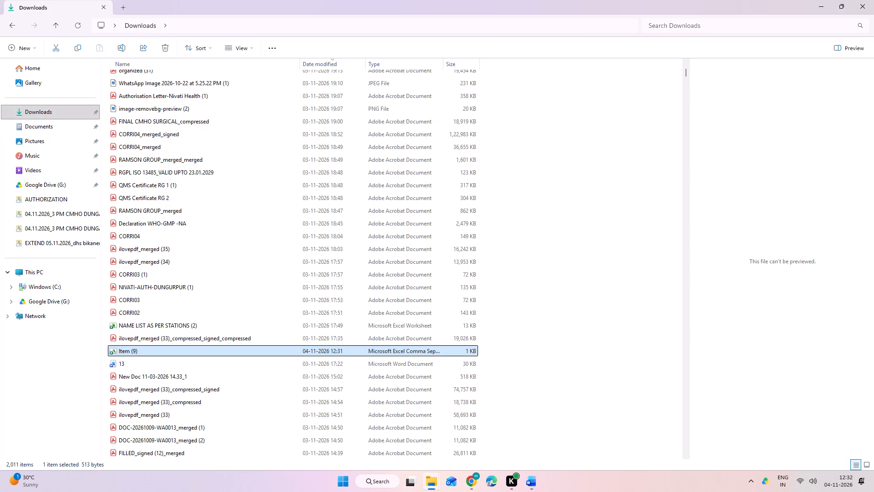
double_click(178, 351)
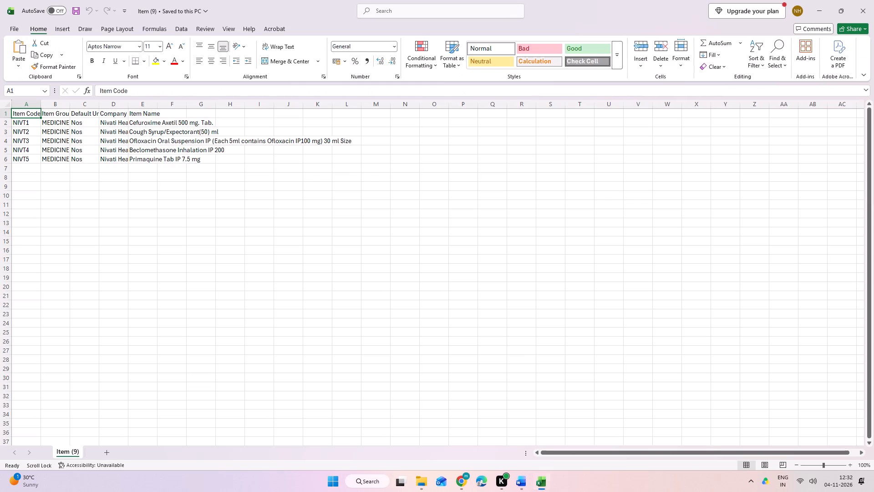
left_click(3, 102)
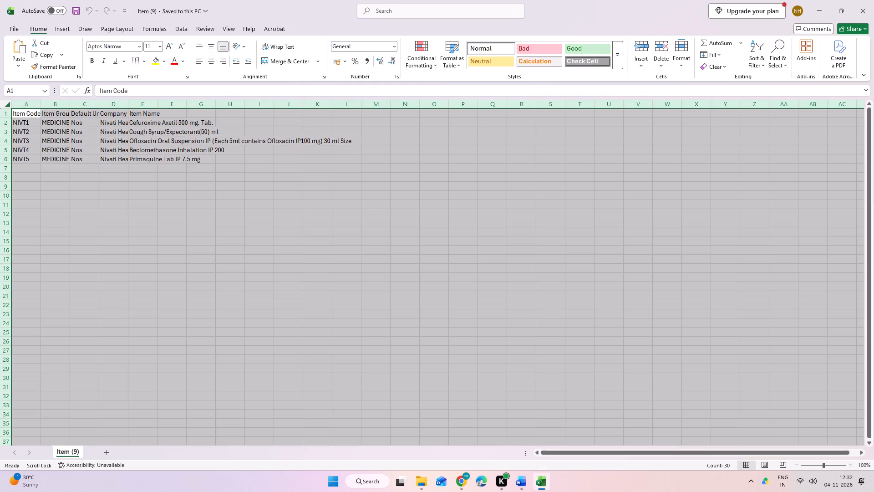
double_click(40, 103)
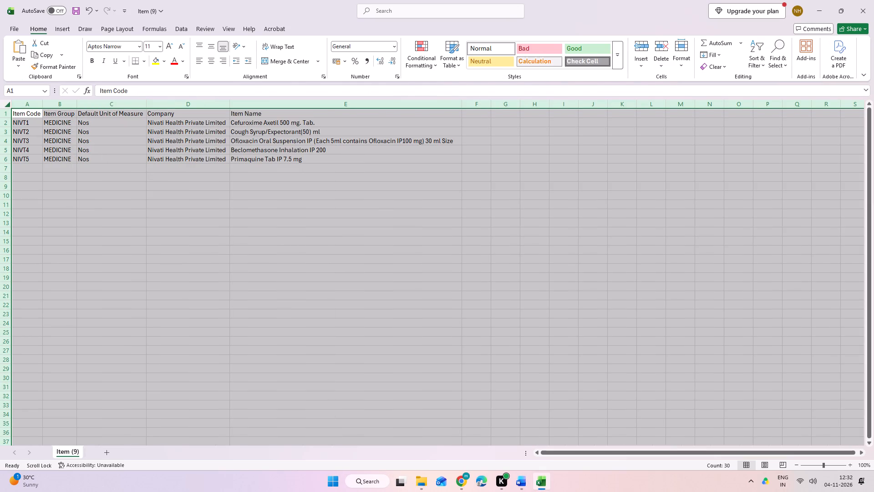
Add the pasted header HSN/SAC in cell F1, fit its column width and apply the Item Name header's formatting.
left_click(481, 117)
key("ctrl+v")
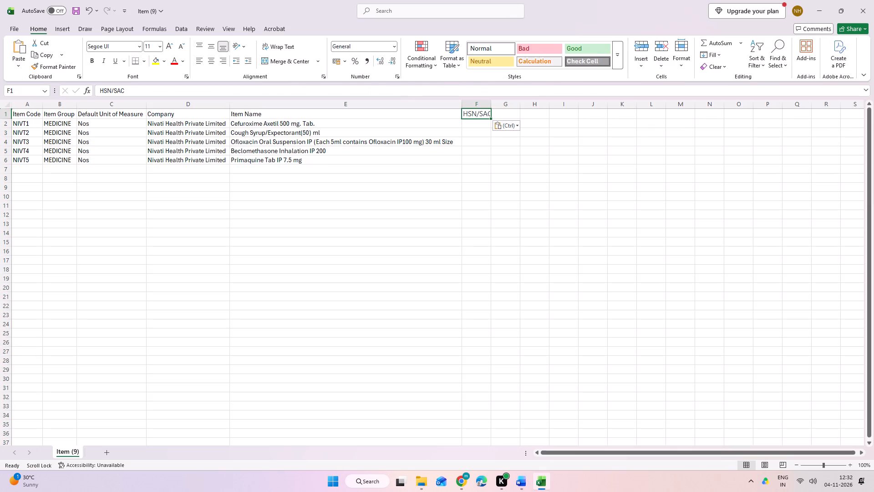
double_click(490, 104)
left_click(282, 114)
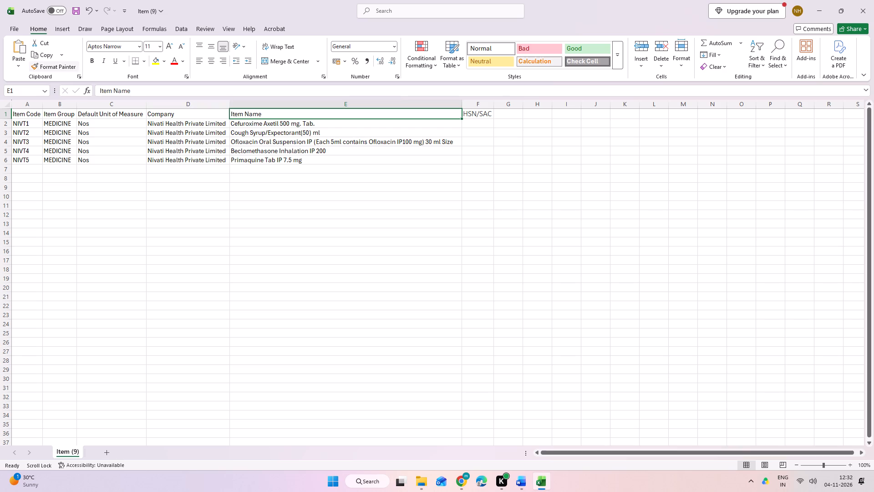
left_click(63, 67)
left_click(479, 114)
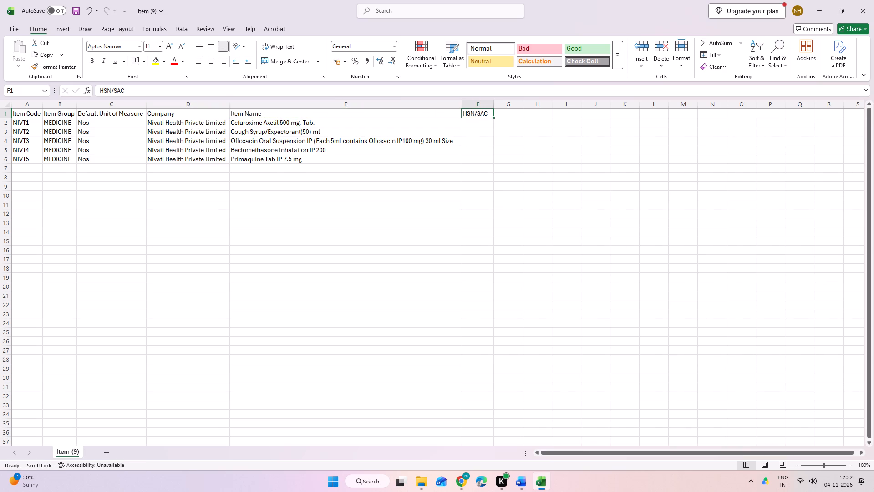
Copy the five item names in cells E2 to E6.
left_click(491, 123)
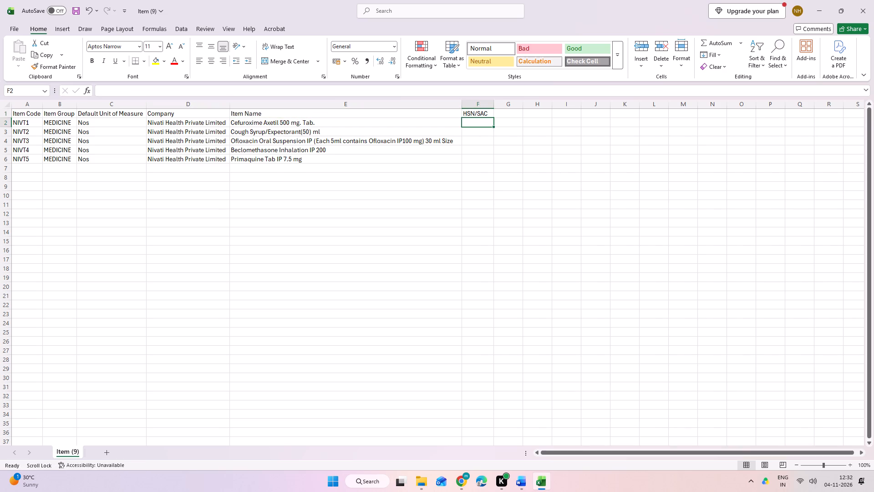
key("alt+Tab")
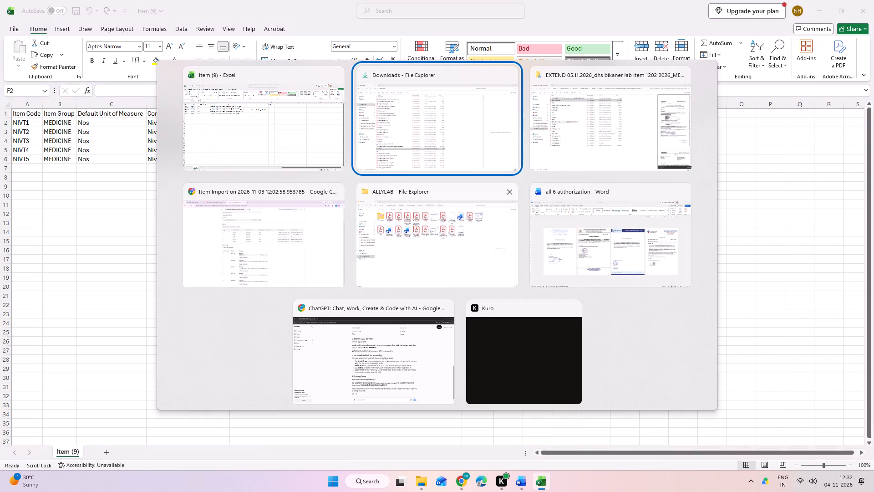
left_click(55, 189, "alt")
left_click(275, 124)
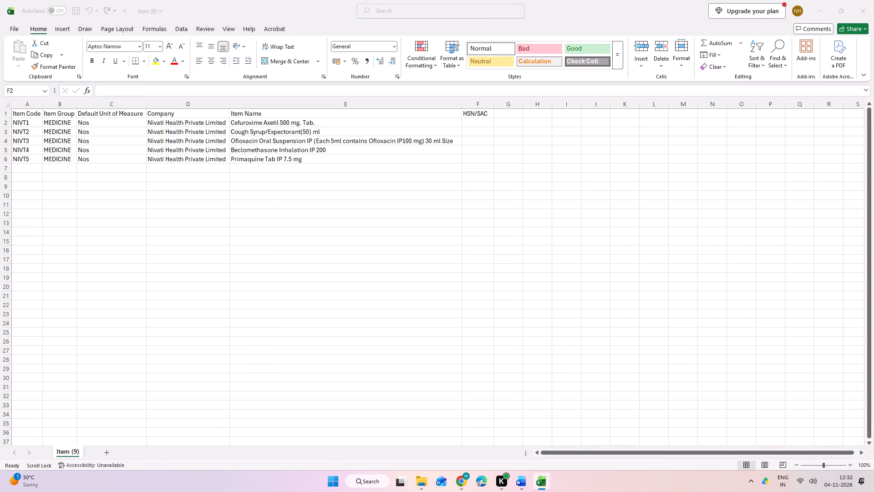
left_click_drag(297, 125, 306, 158)
key("ctrl+c")
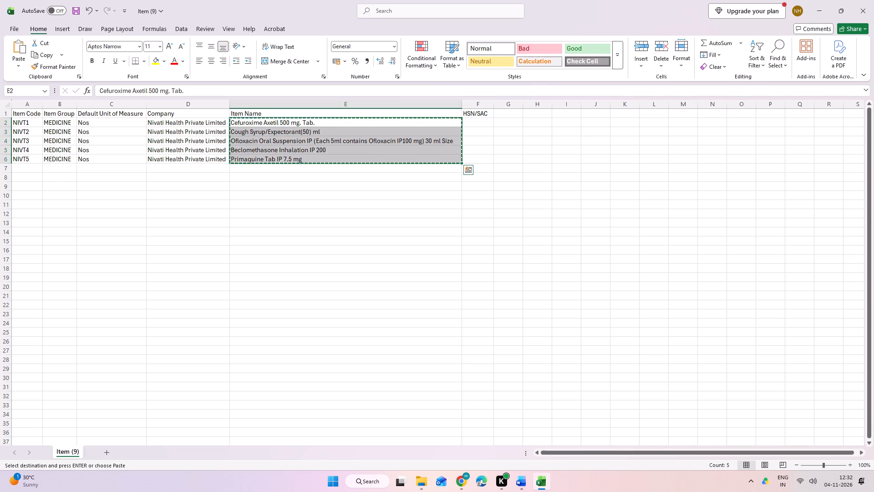
key("alt+Tab")
key("alt+Tab")
key("alt+Tab")
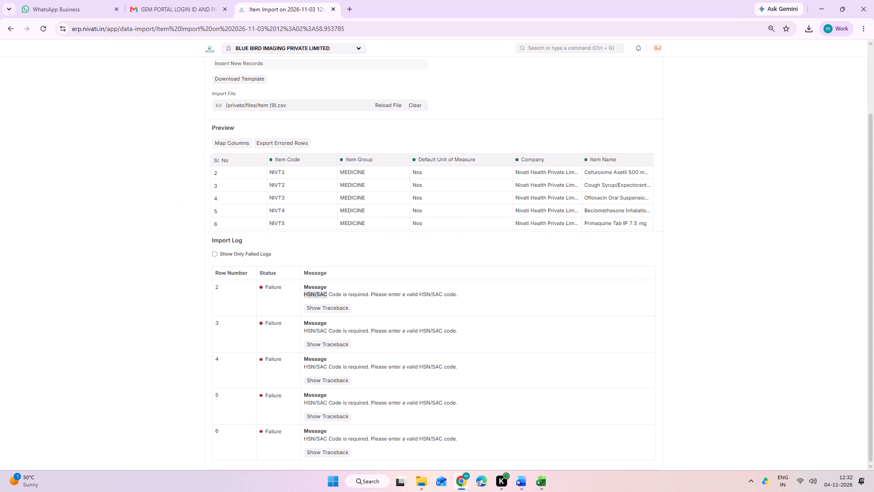
key("alt+Tab")
key("alt+Tab")
key("alt+Tab")
key("alt+Tab")
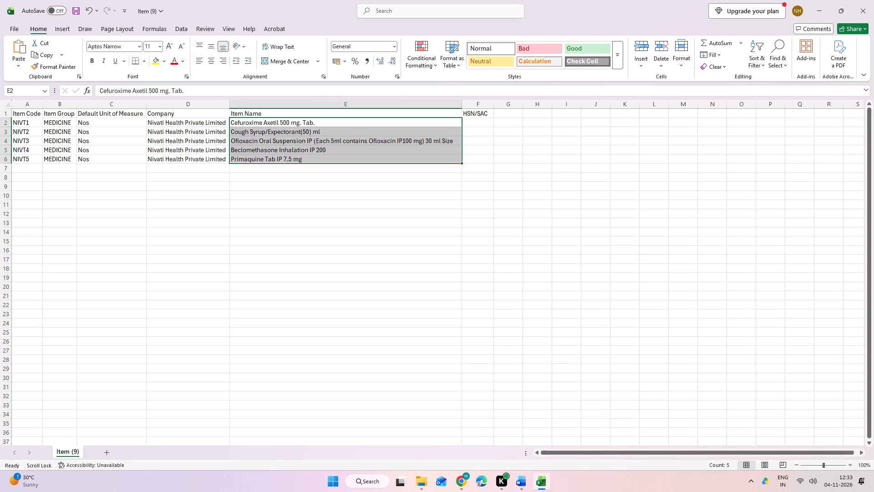
left_click(247, 260)
left_click(216, 256)
key("ctrl+v")
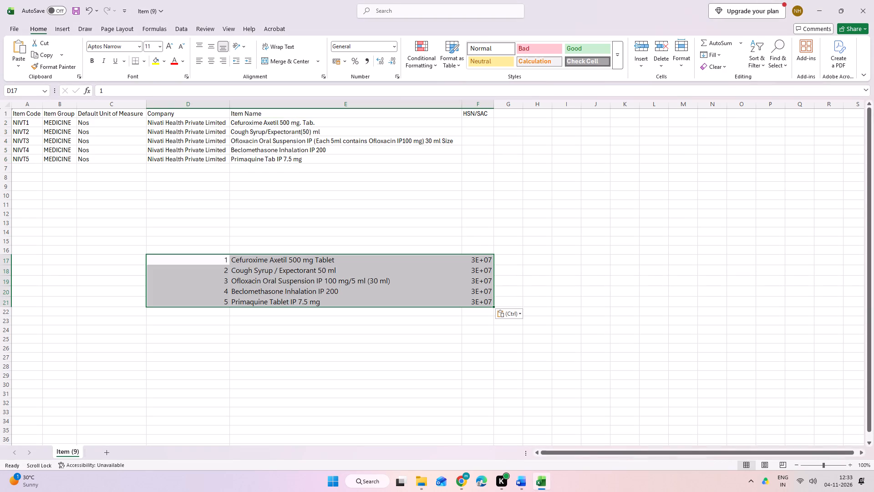
double_click(492, 106)
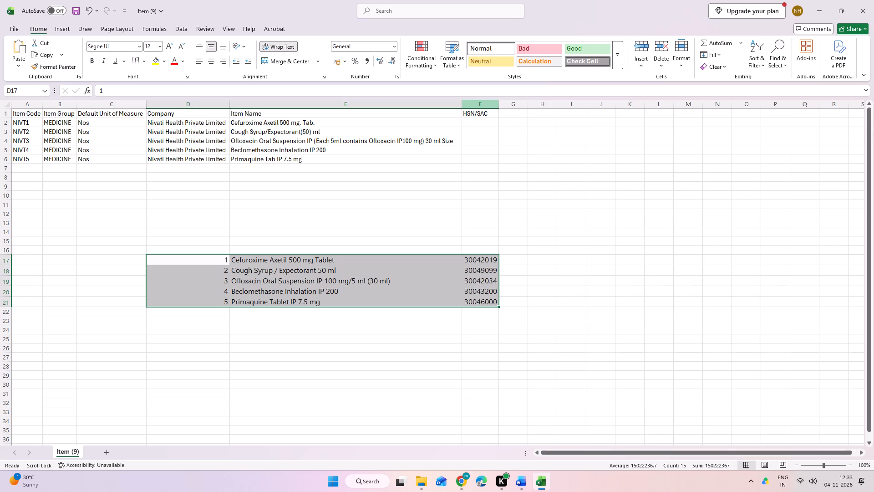
Copy the five HSN codes from F17:F21 to column I starting at I3, and autofit column I.
left_click_drag(485, 258, 490, 299)
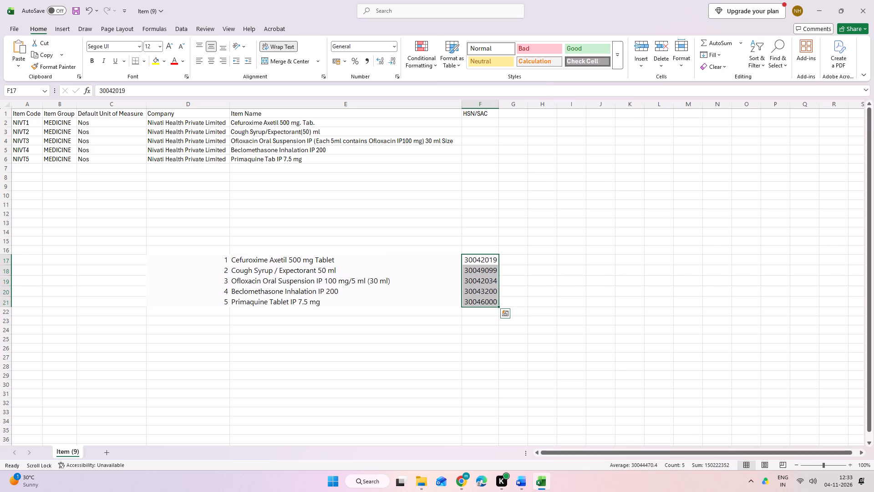
key("ctrl+c")
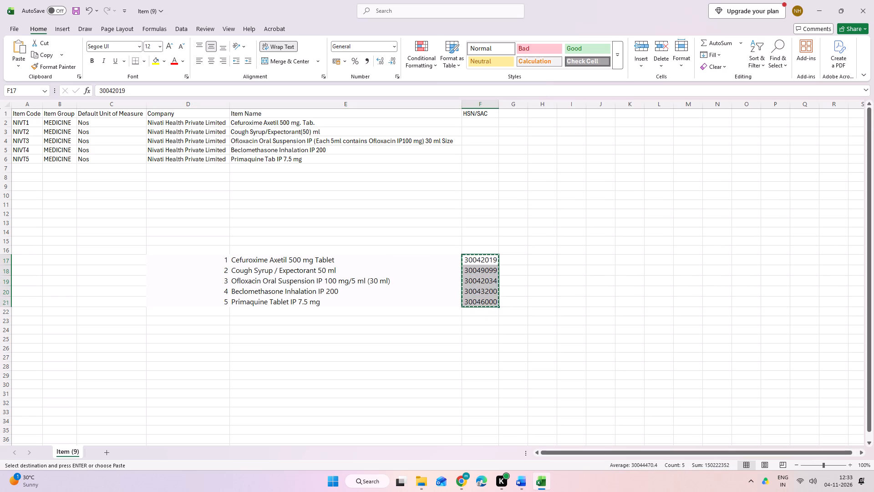
left_click(572, 132)
key("ctrl+v")
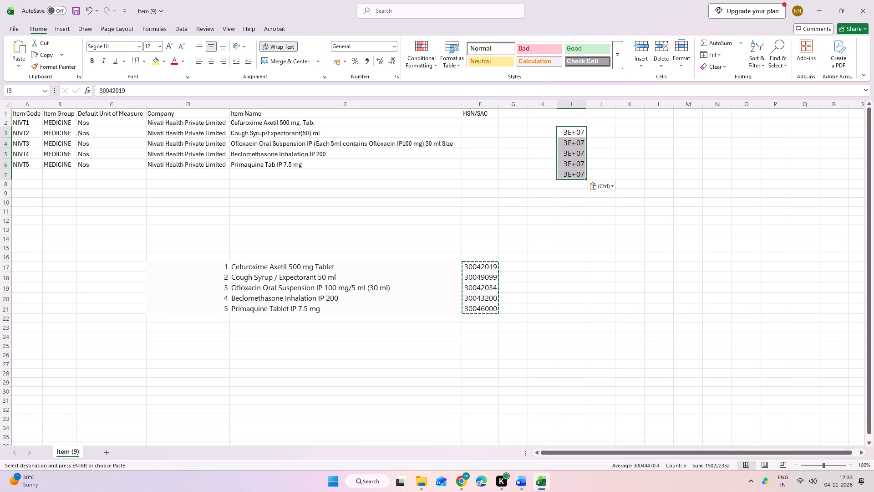
double_click(586, 106)
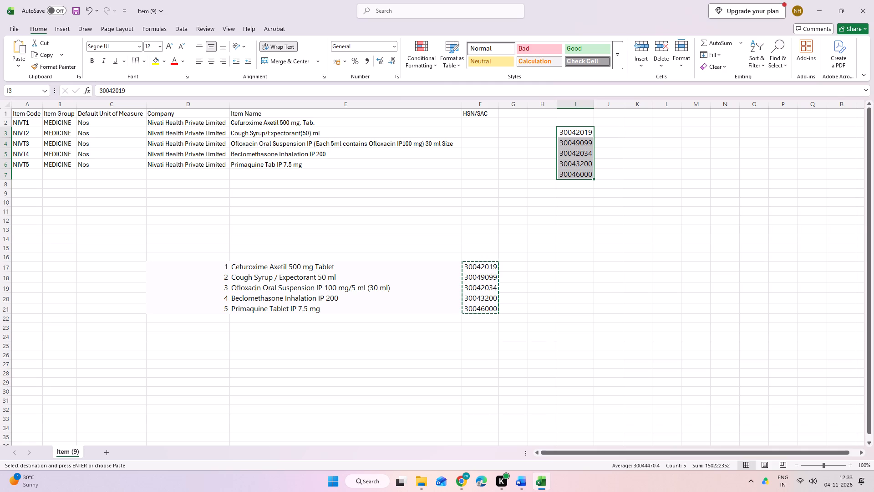
Apply the cell formatting of E2 to the HSN codes in column I with Format Painter.
left_click(287, 123)
left_click(60, 69)
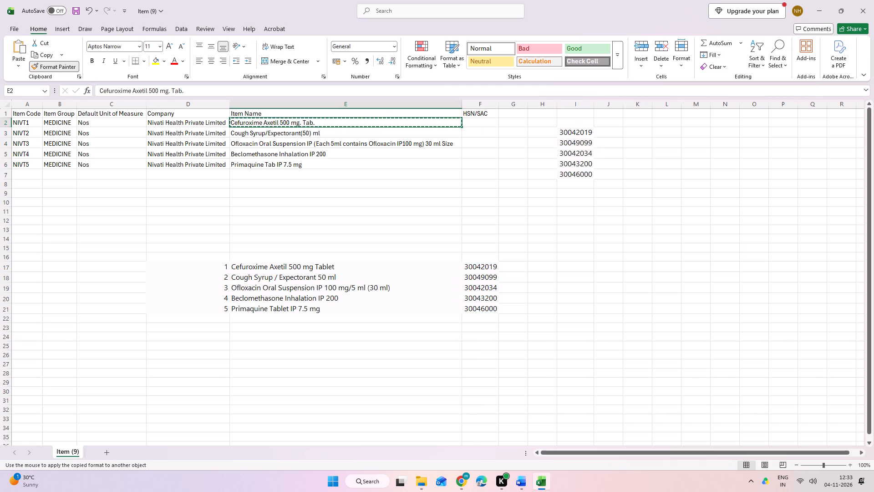
left_click_drag(567, 133, 584, 185)
left_click(583, 232)
Copy the reformatted HSN codes from I3:I7 into the HSN/SAC column starting at F2.
left_click_drag(587, 132, 591, 149)
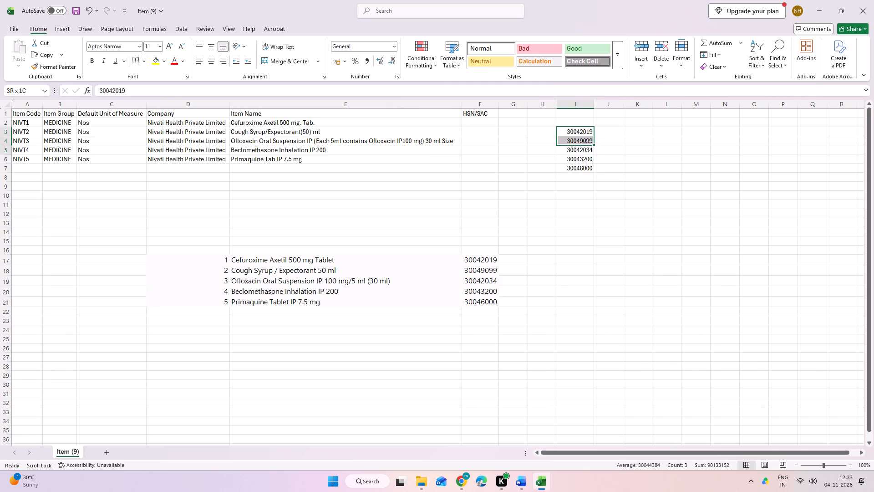
left_click_drag(591, 149, 594, 169)
key("ctrl+c")
left_click(483, 121)
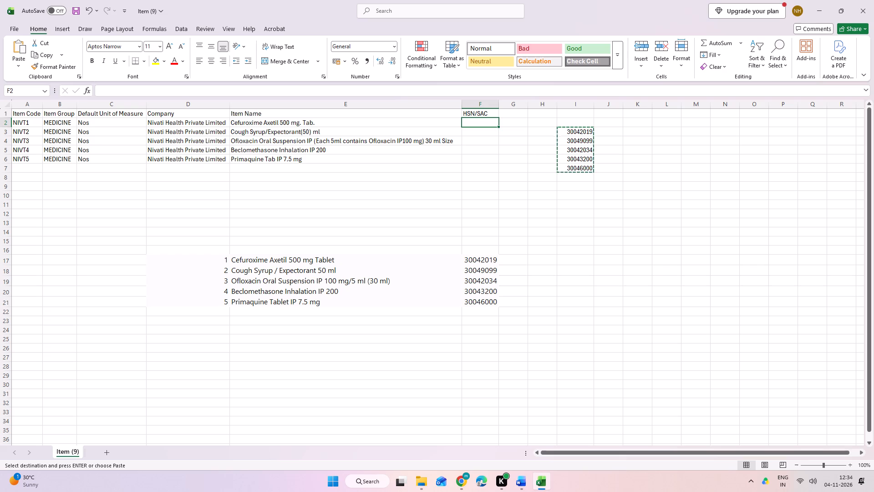
key("ctrl+v")
left_click(527, 196)
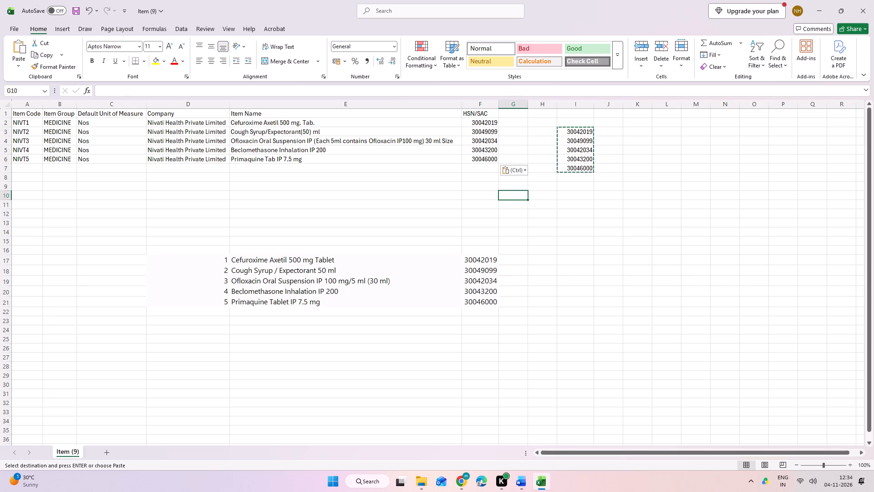
Delete rows 12 to 32 and columns H to N to remove the leftover working copies of the codes.
left_click_drag(3, 215, 29, 401)
key("ctrl+minus")
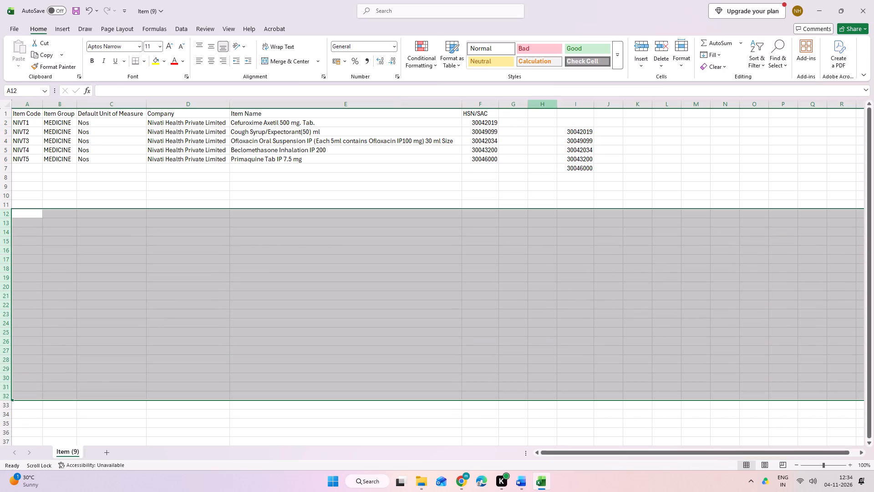
left_click_drag(547, 104, 738, 107)
key("ctrl+minus")
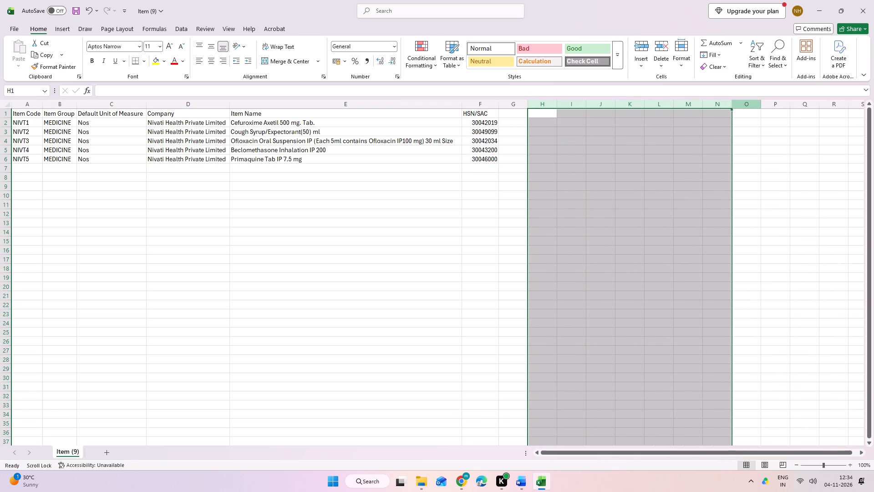
left_click(421, 254)
Center-align the HSN/SAC column F horizontally.
left_click(480, 105)
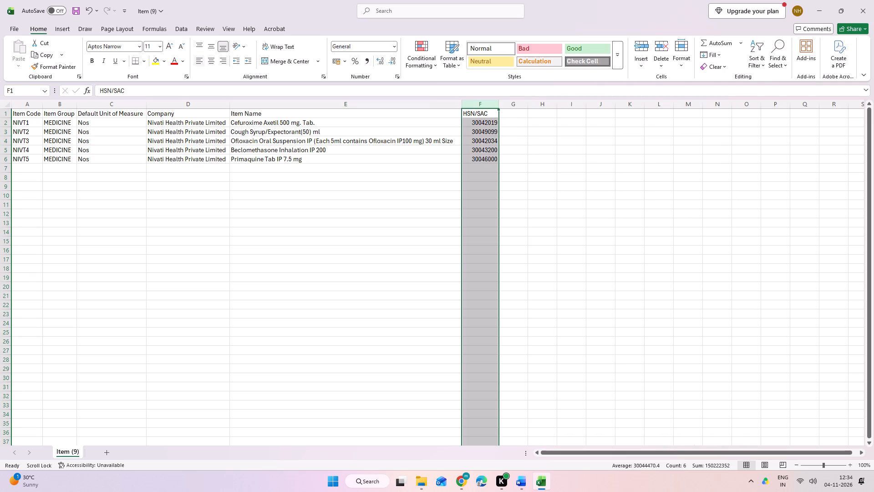
left_click(213, 64)
left_click(580, 173)
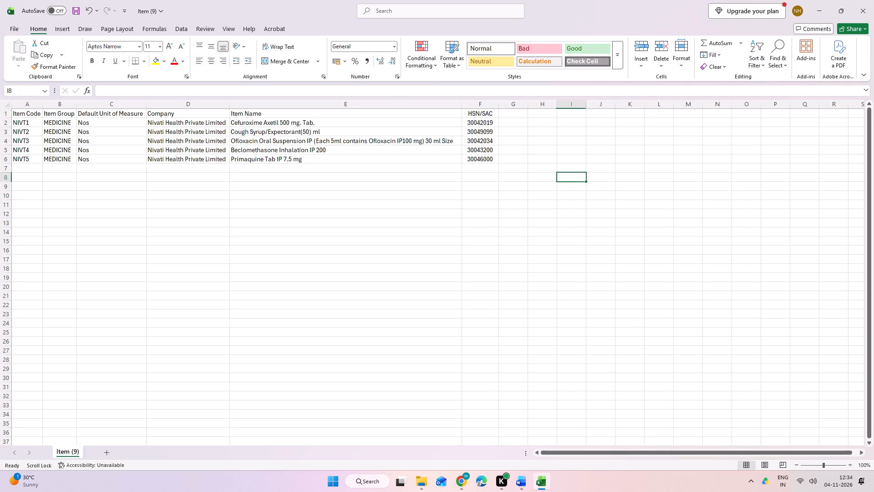
Select the whole sheet and autofit its row heights and column widths.
left_click(2, 99)
left_click(4, 103)
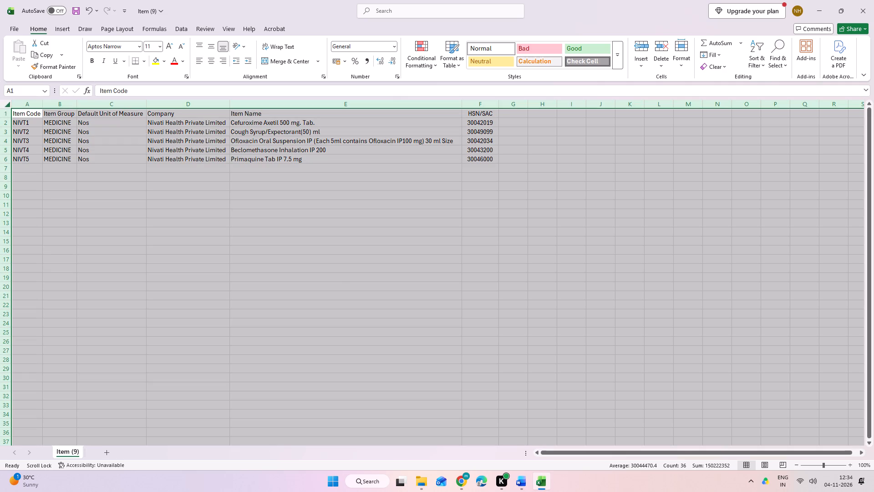
double_click(5, 118)
left_click(195, 245)
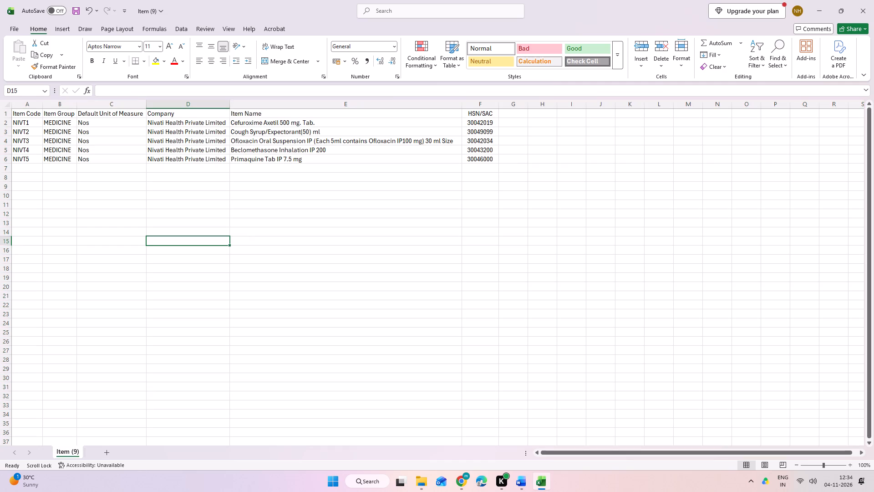
left_click(2, 103)
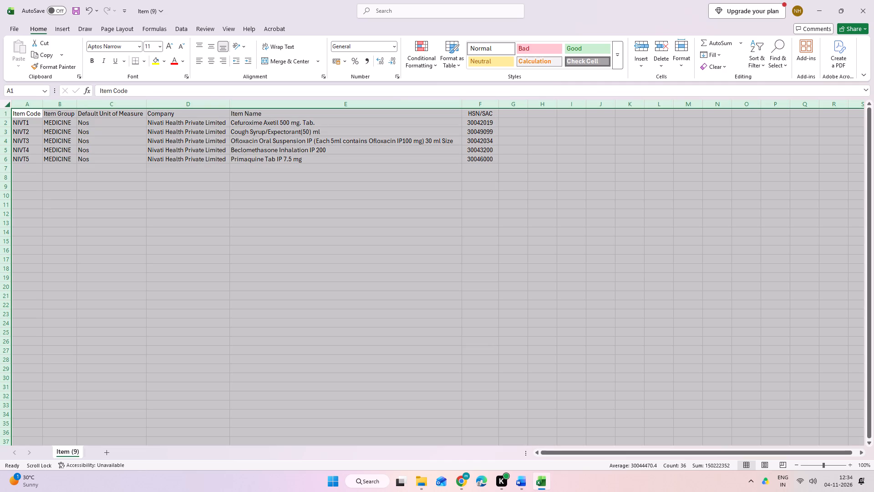
double_click(147, 104)
left_click(459, 290)
Save the Item (9) file and close it.
key("ctrl+s")
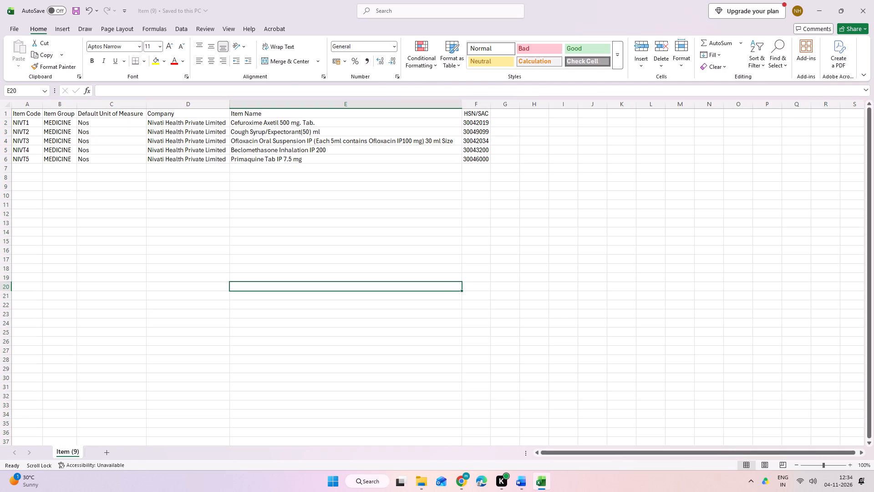
left_click(873, 0)
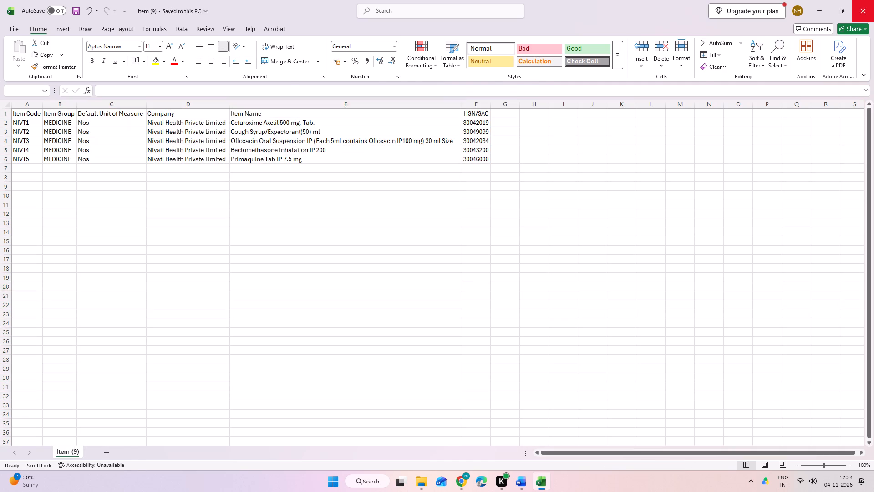
Switch to the ERP Item Import page in Chrome and remove the attached Item (9).csv import file.
key("alt+Tab")
key("alt+Tab")
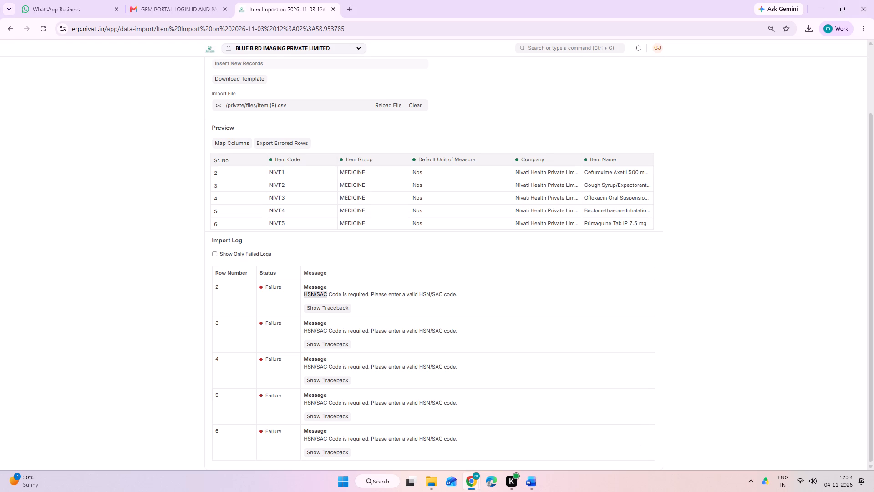
left_click(413, 104)
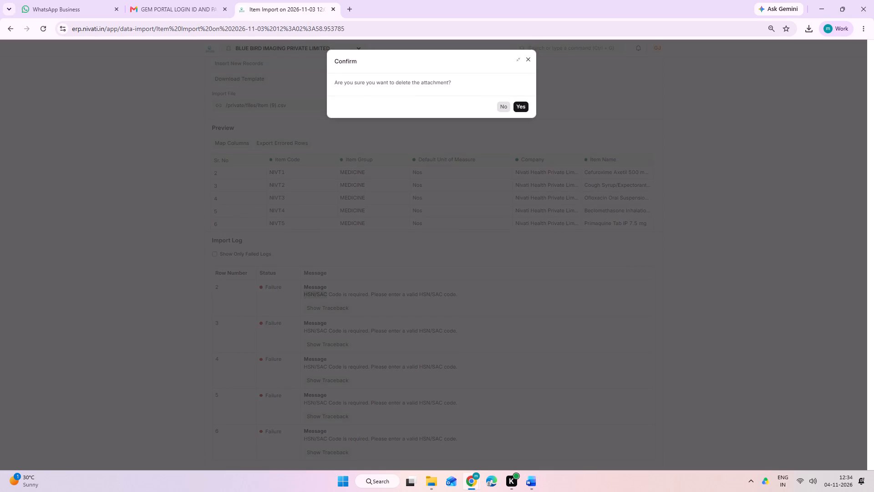
left_click(524, 108)
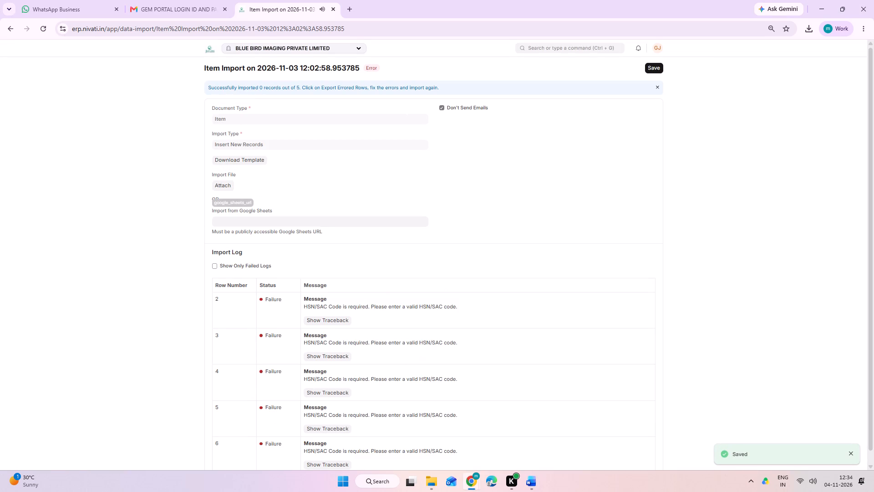
Attach the updated Item (9) file from the device's Downloads folder as the import file and upload it.
left_click(232, 220)
left_click(228, 187)
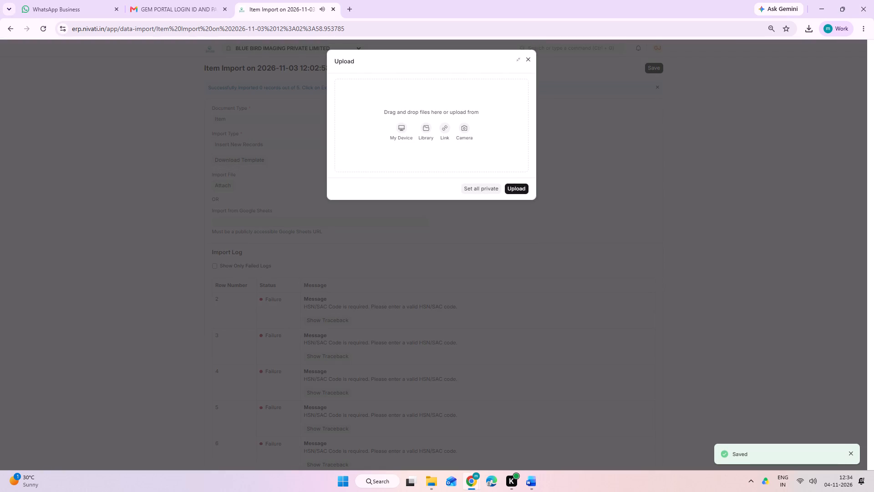
left_click(395, 131)
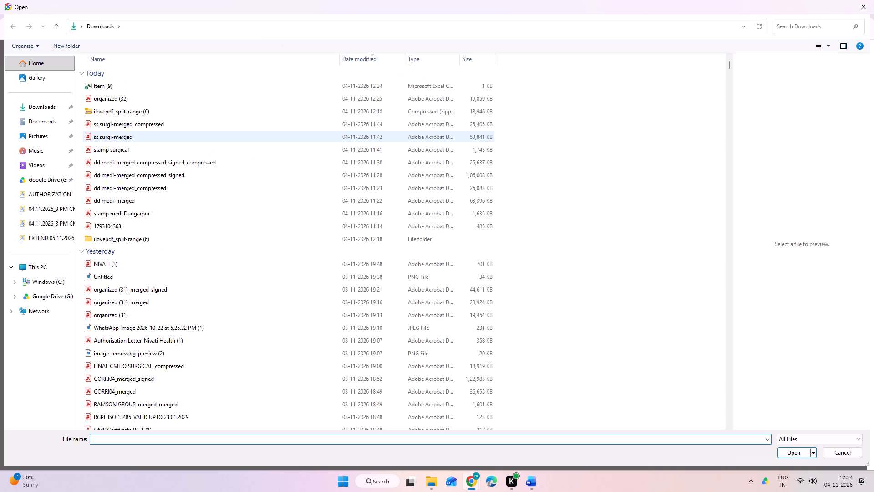
right_click(562, 118)
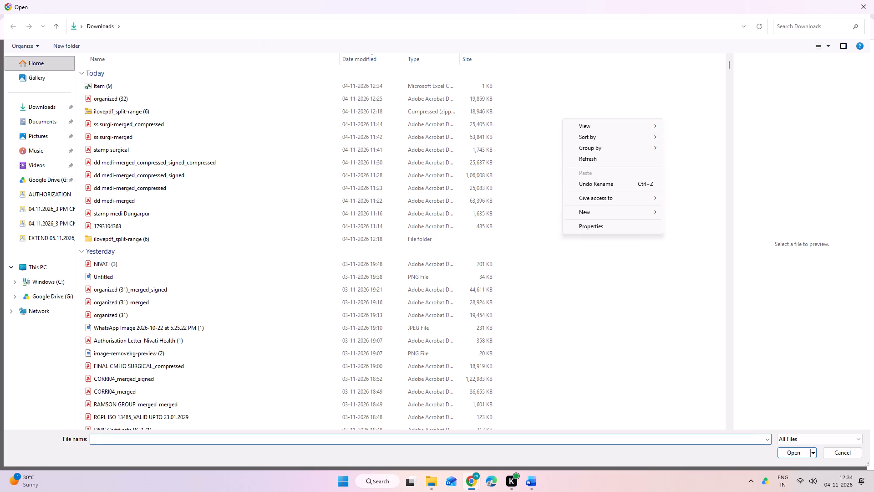
left_click(583, 157)
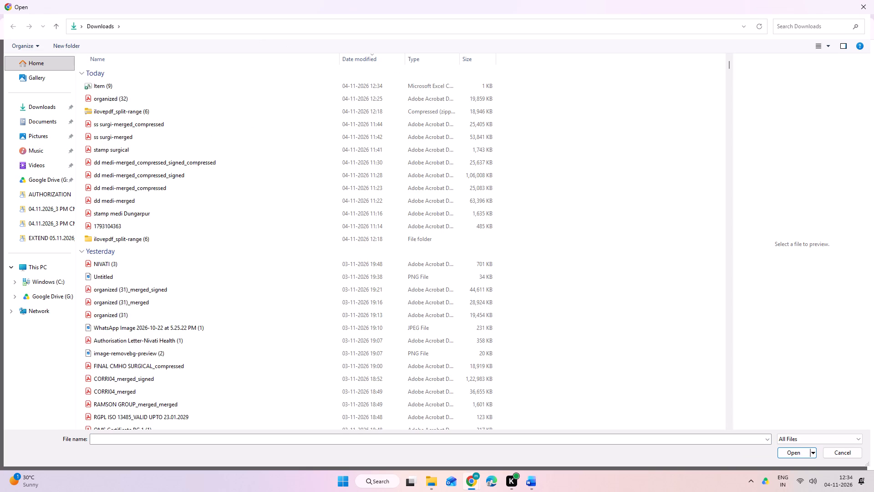
double_click(169, 86)
left_click(521, 131)
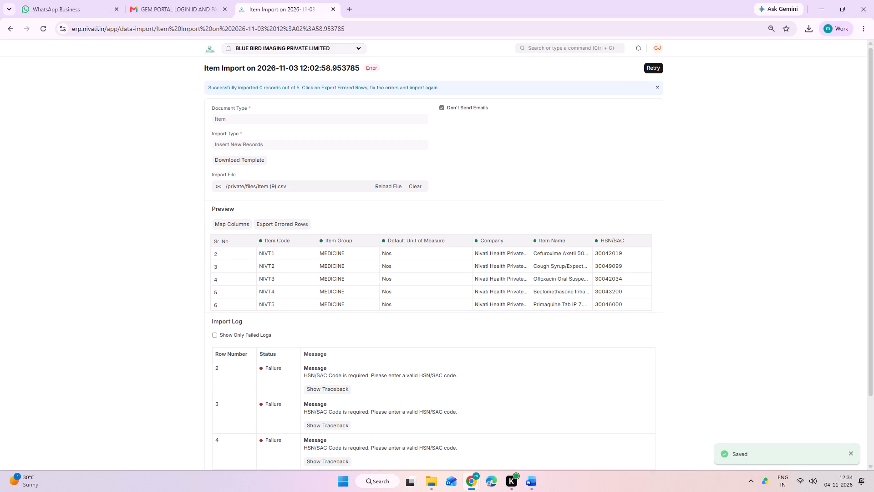
Show the traceback of the row 2 failure in the Import Log and look it over.
left_click(340, 389)
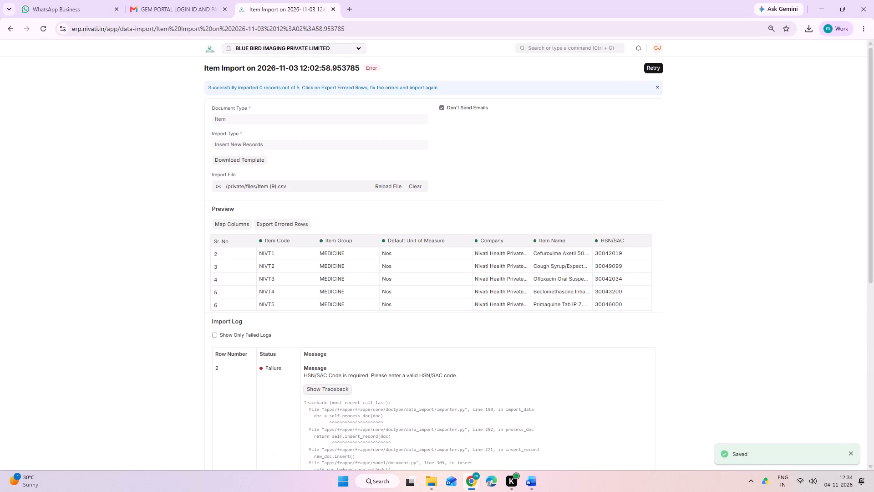
scroll(425, 356, "down", 4)
scroll(431, 332, "up", 3)
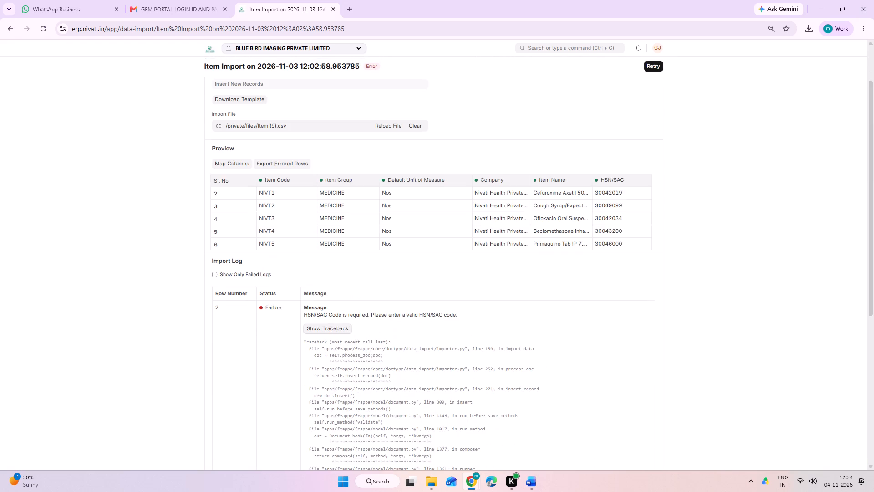
scroll(431, 332, "up", 3)
Open the Item import template export and add Item Name to the fields to insert.
left_click(238, 159)
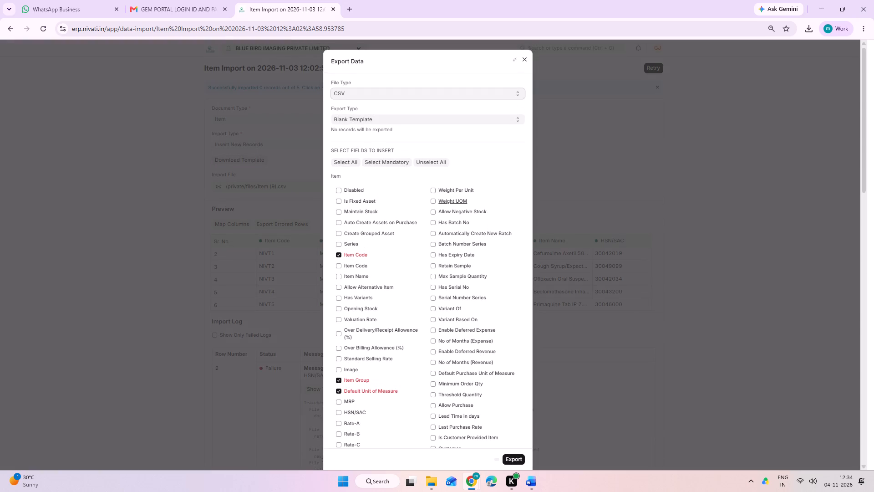
scroll(413, 245, "down", 1)
left_click(338, 216)
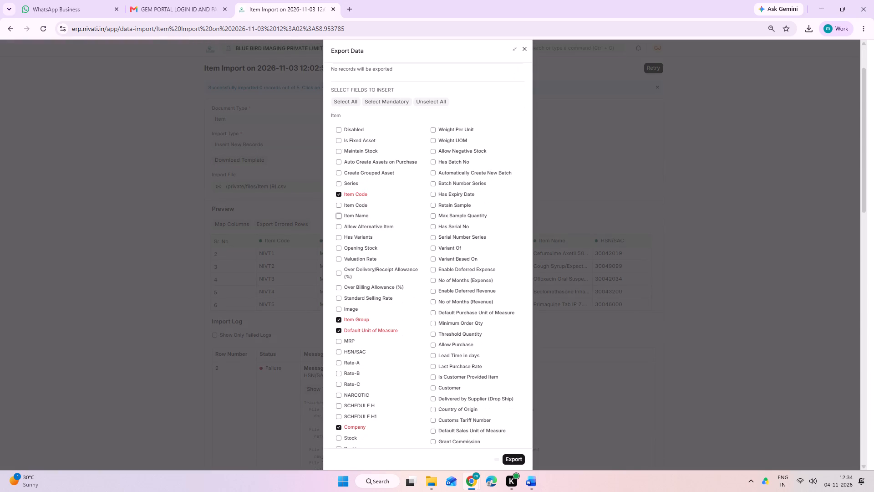
Look through the Item fields and child-table fields available for the import template.
scroll(418, 295, "down", 1)
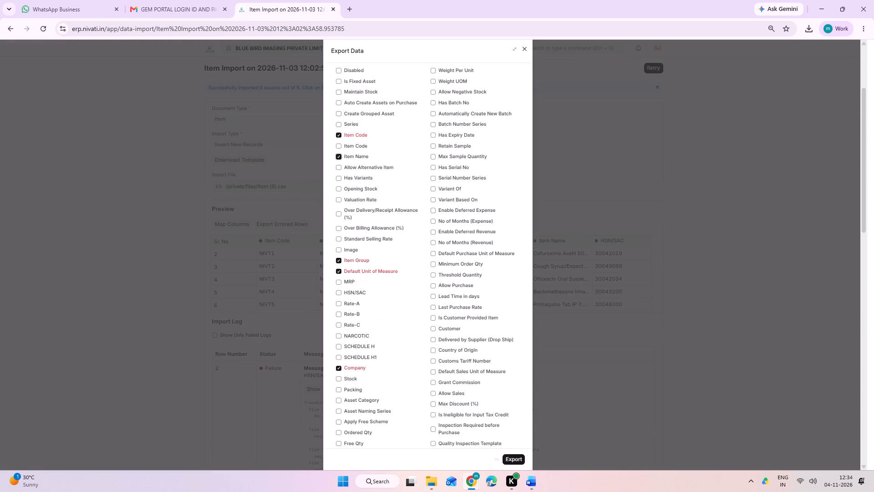
scroll(418, 295, "down", 5)
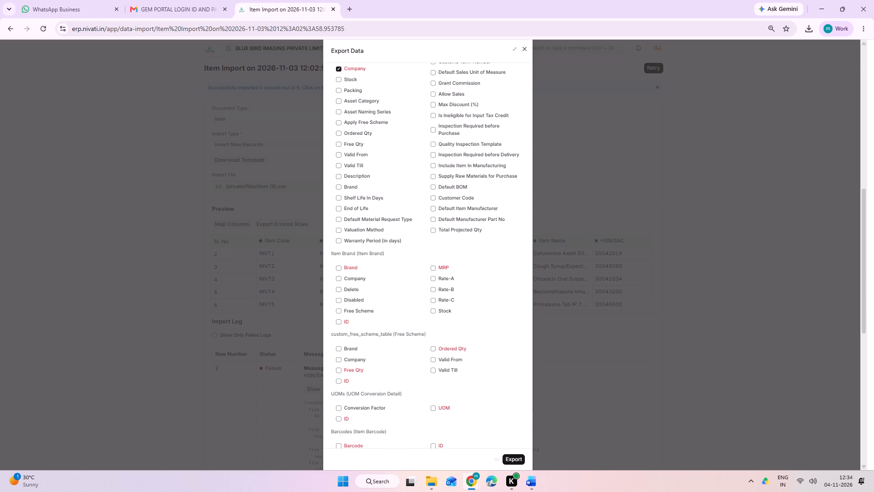
scroll(418, 295, "up", 2)
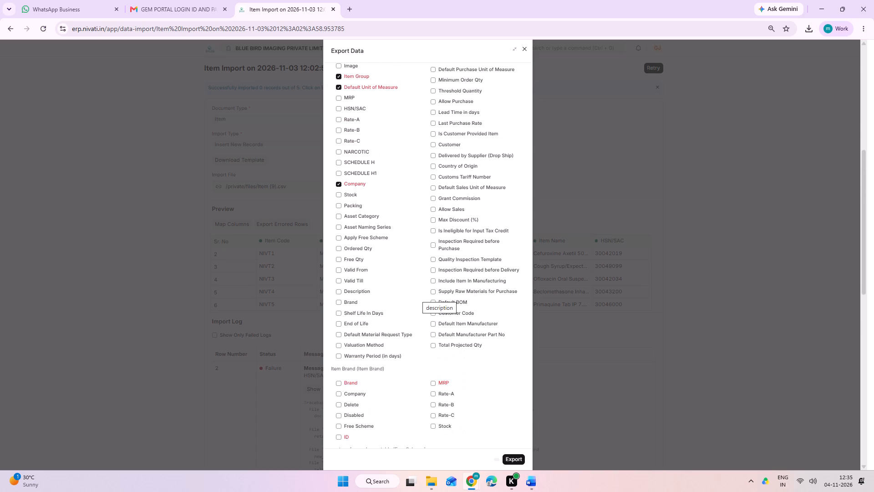
scroll(449, 281, "down", 4)
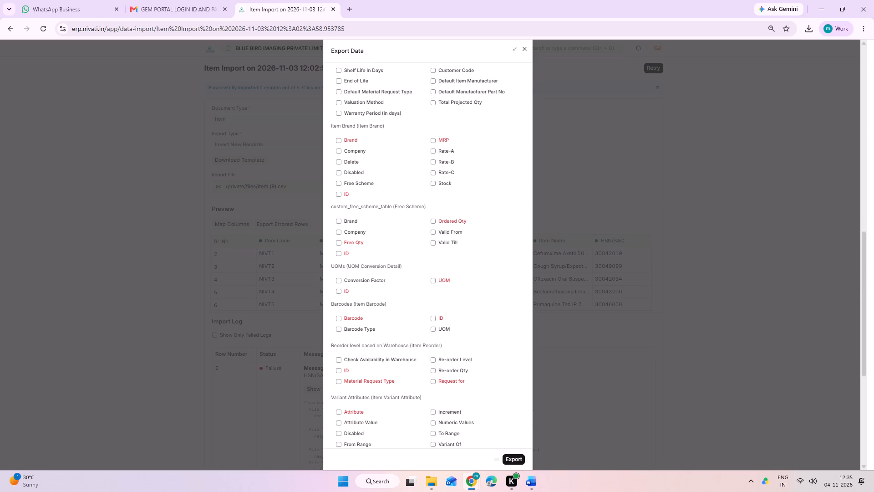
scroll(496, 276, "down", 7)
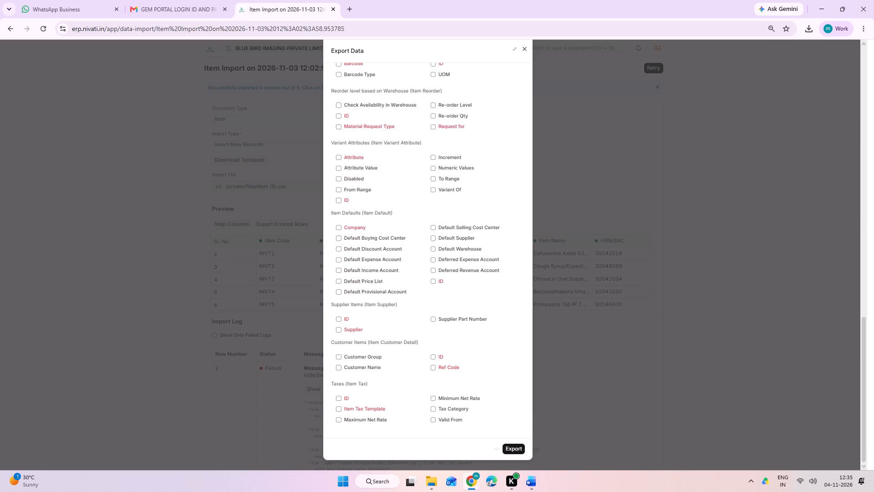
scroll(488, 276, "up", 11)
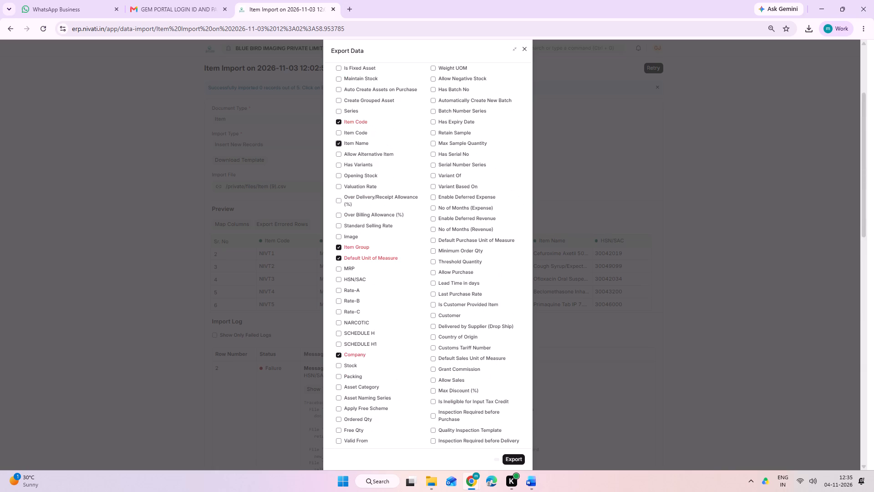
scroll(488, 276, "up", 2)
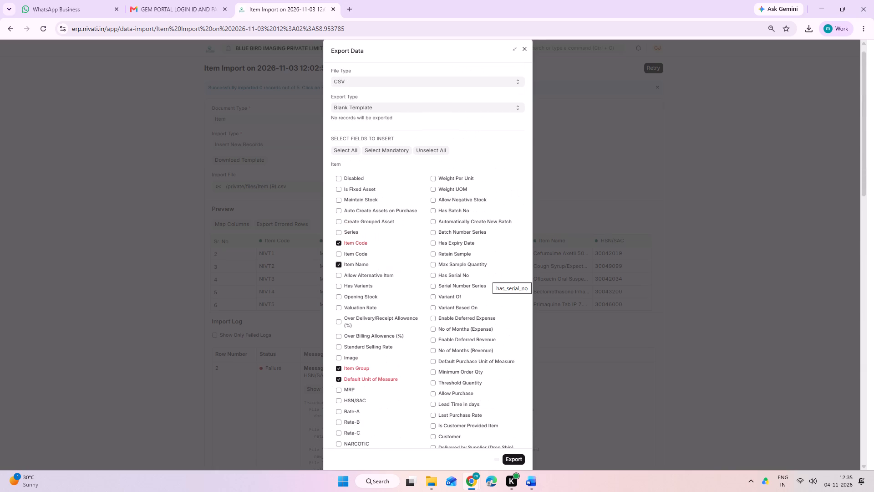
Add HSN/SAC to the fields to insert and export the blank CSV template.
scroll(488, 276, "down", 2)
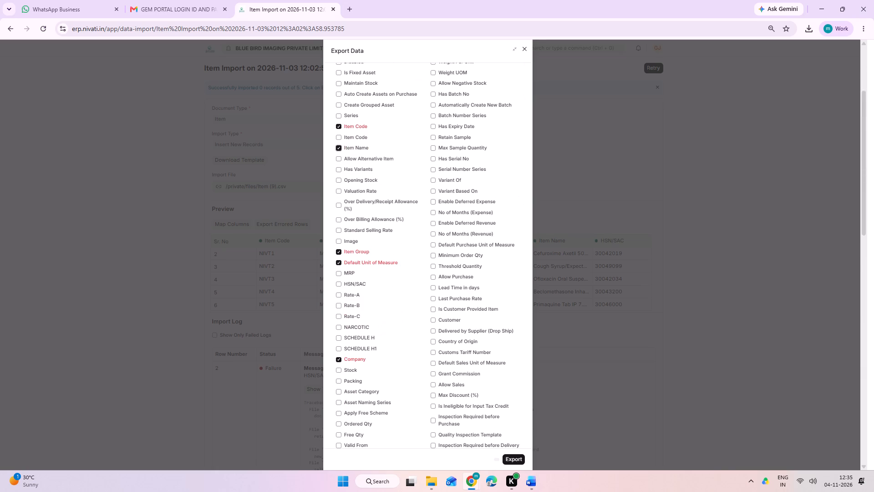
left_click(340, 280)
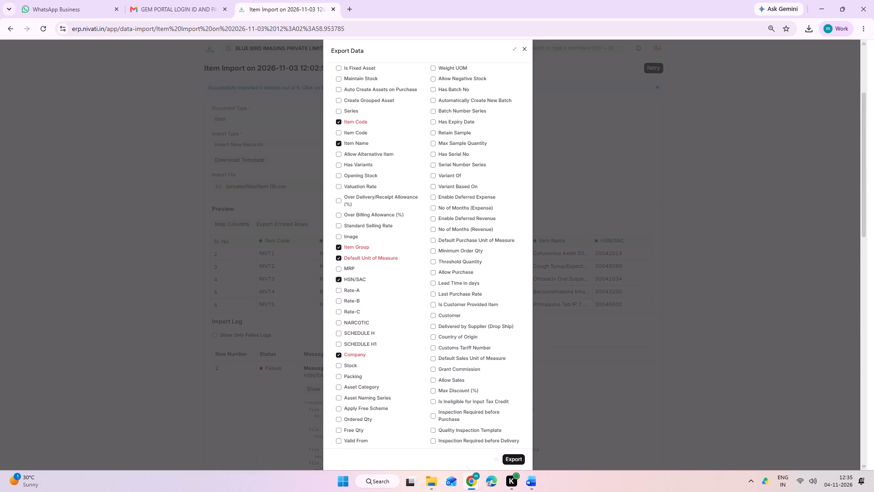
left_click(513, 458)
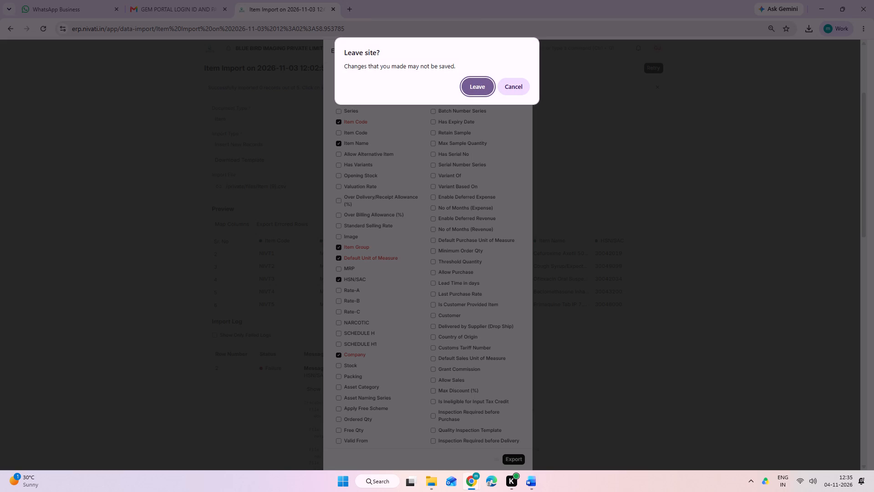
left_click(478, 88)
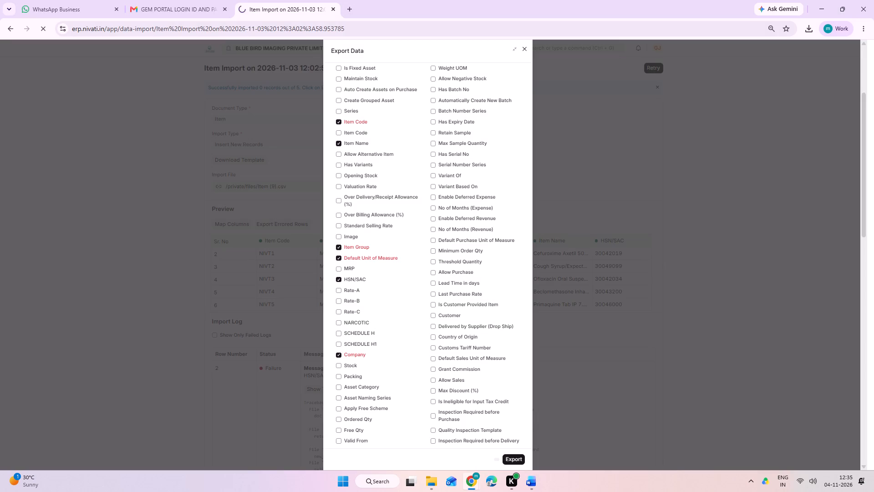
Open the exported Item (10) template in Excel and fit all its columns to their headers.
left_click(759, 53)
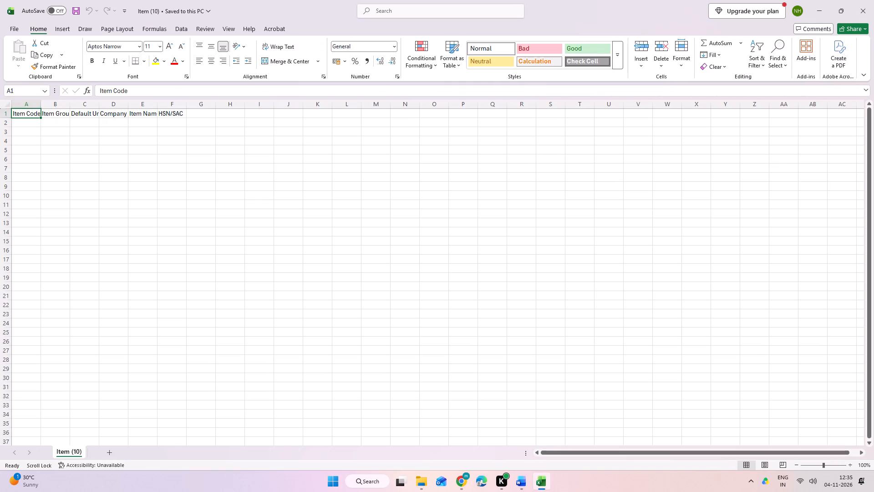
left_click(5, 105)
double_click(68, 106)
left_click(259, 163)
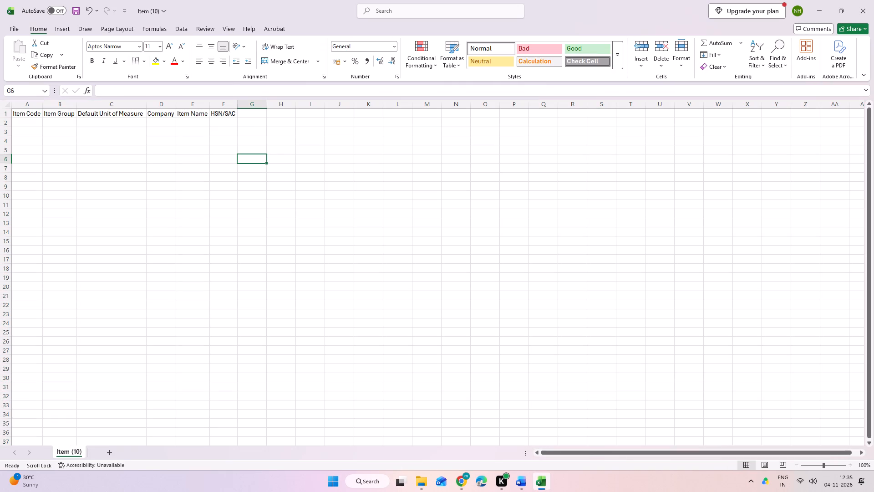
Refresh the Downloads folder, open Item (9) from it in Excel and fit all its columns to their contents.
left_click(548, 445)
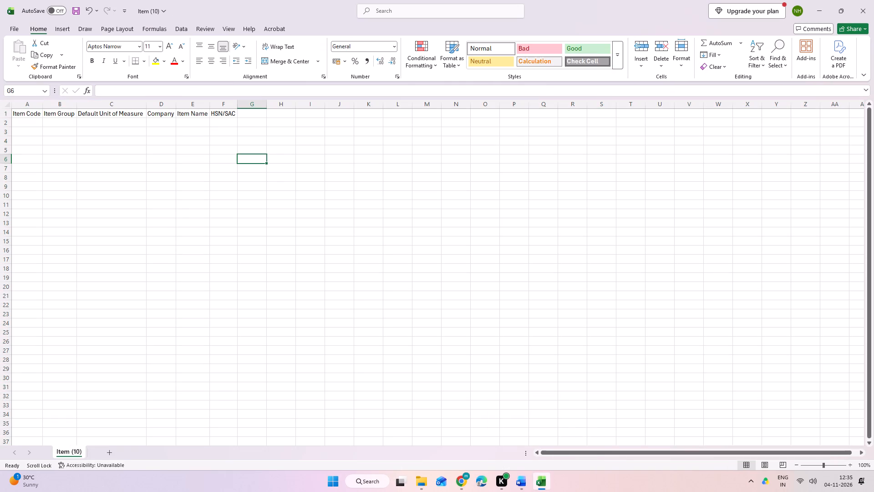
left_click(549, 487)
left_click(549, 487)
left_click(429, 484)
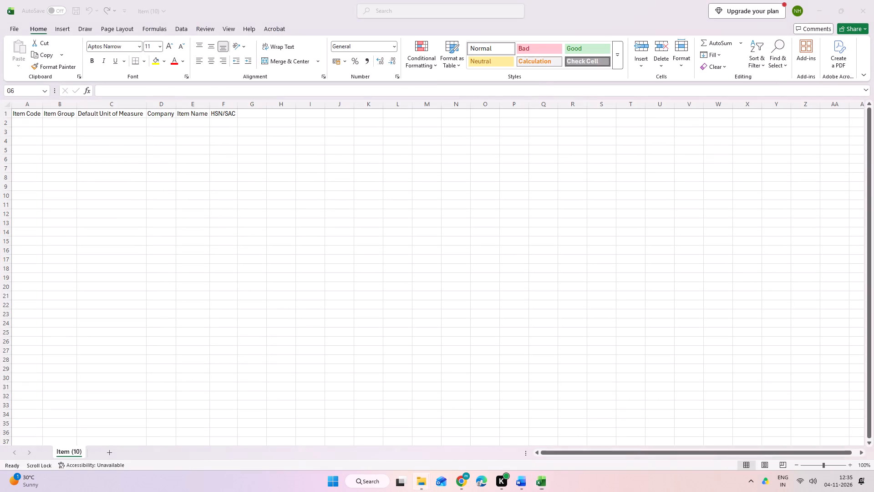
left_click(427, 428)
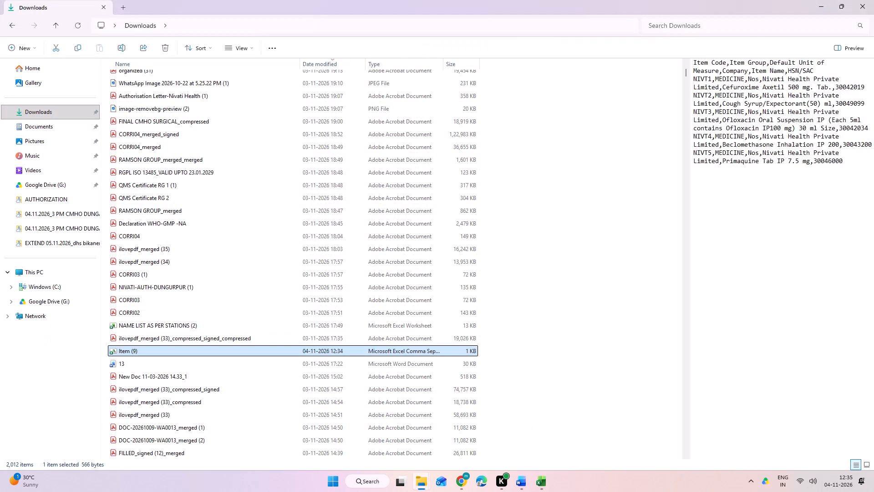
left_click(574, 208)
key("F5")
key("F5")
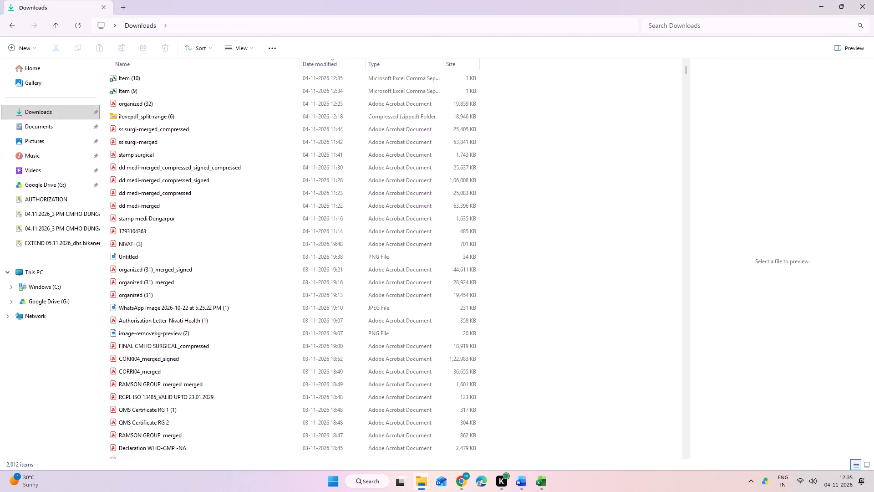
double_click(269, 95)
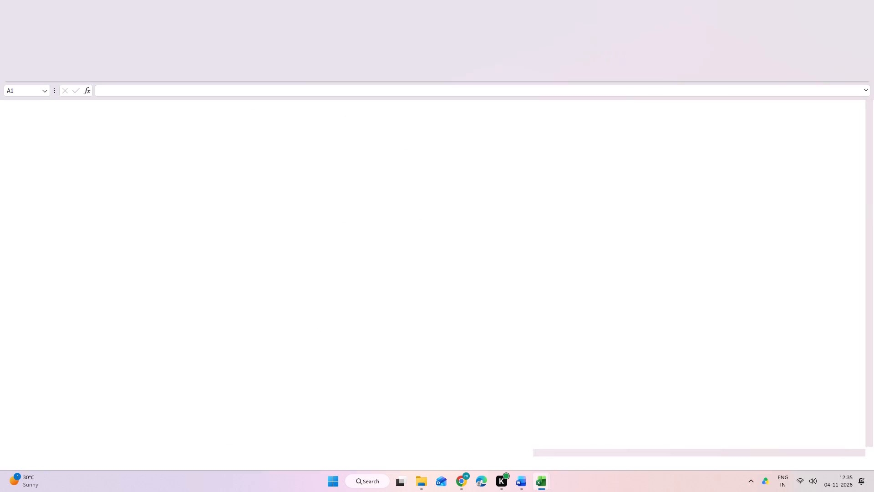
left_click(0, 104)
left_click(3, 106)
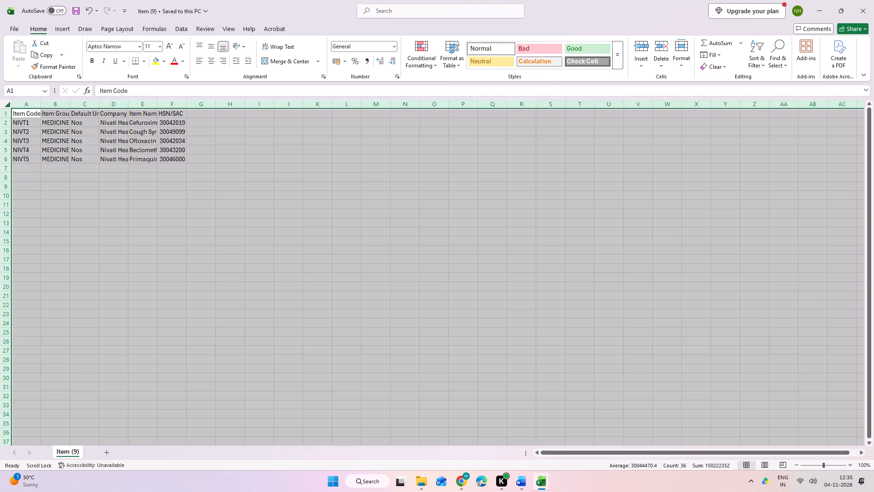
double_click(68, 107)
left_click(284, 293)
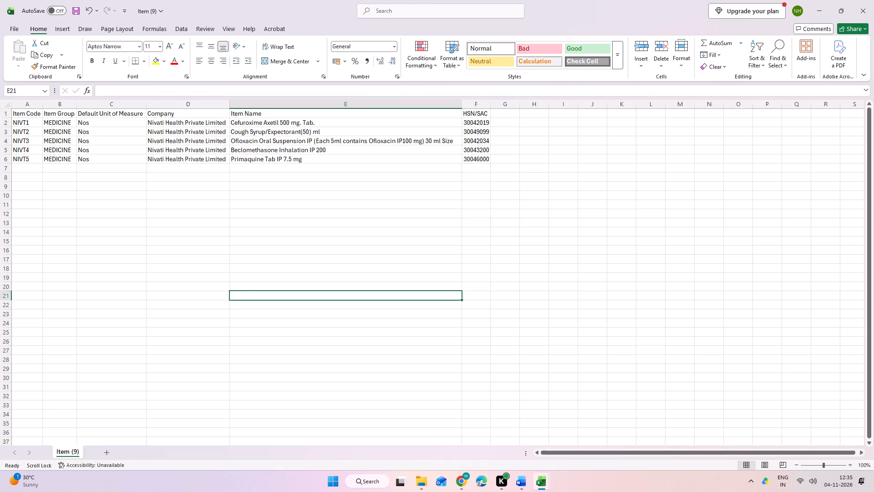
Arrange Item (9) and Item (10) side by side and copy item rows NIVT1 to NIVT5 below the headers in Item (10).
key("super+Left")
left_click(515, 154)
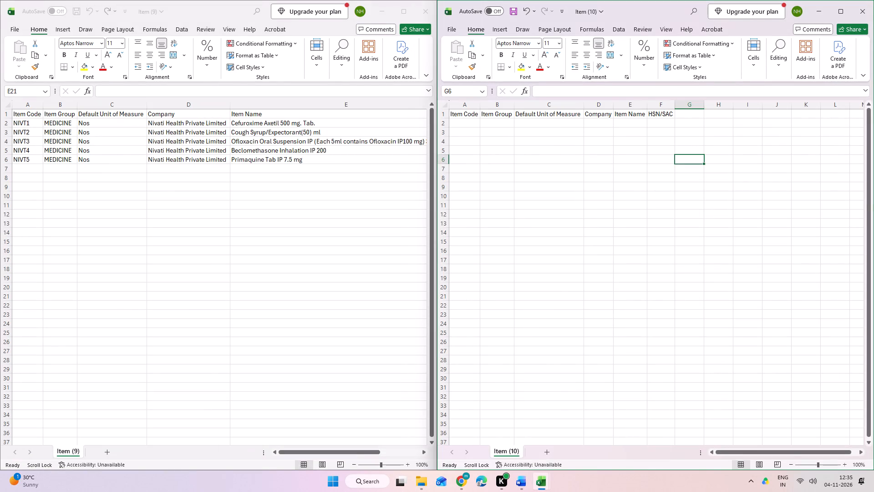
left_click_drag(317, 450, 337, 452)
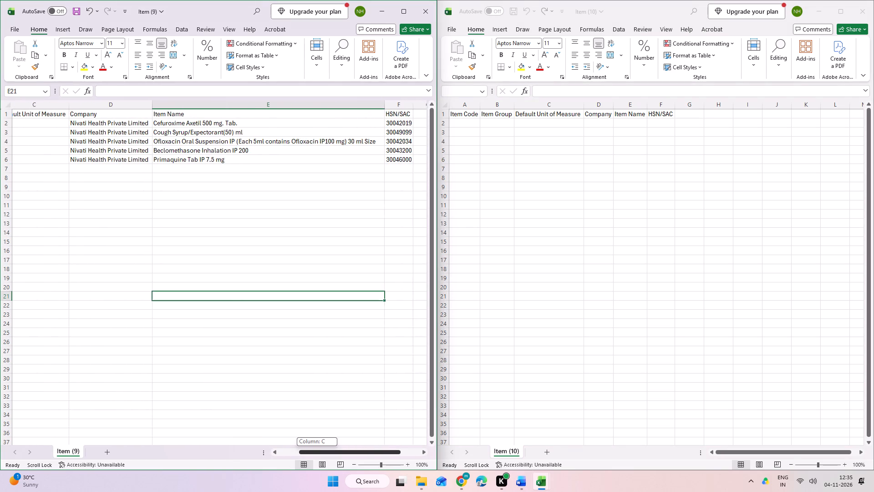
left_click_drag(337, 452, 292, 447)
left_click_drag(23, 124, 255, 175)
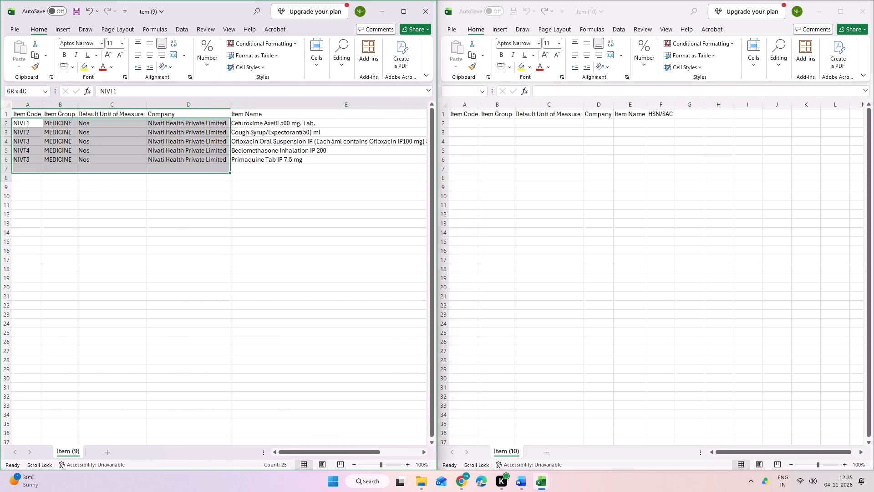
left_click_drag(255, 175, 350, 169)
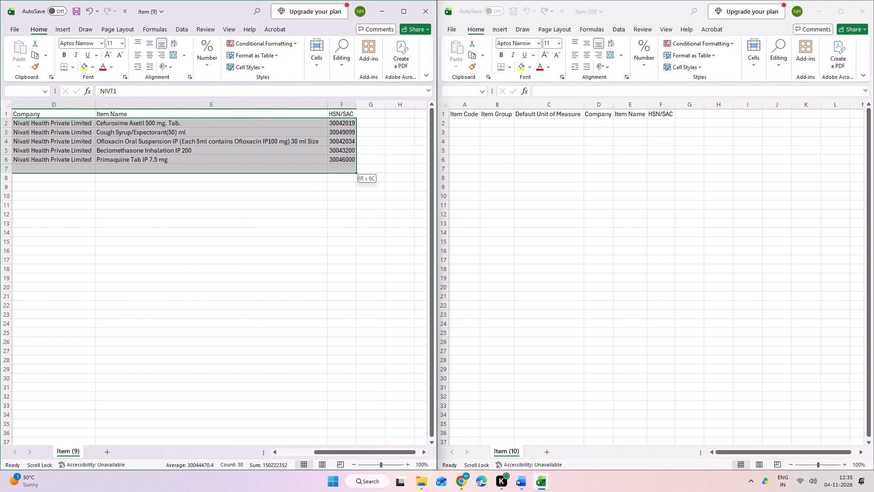
left_click_drag(350, 169, 350, 162)
key("ctrl+c")
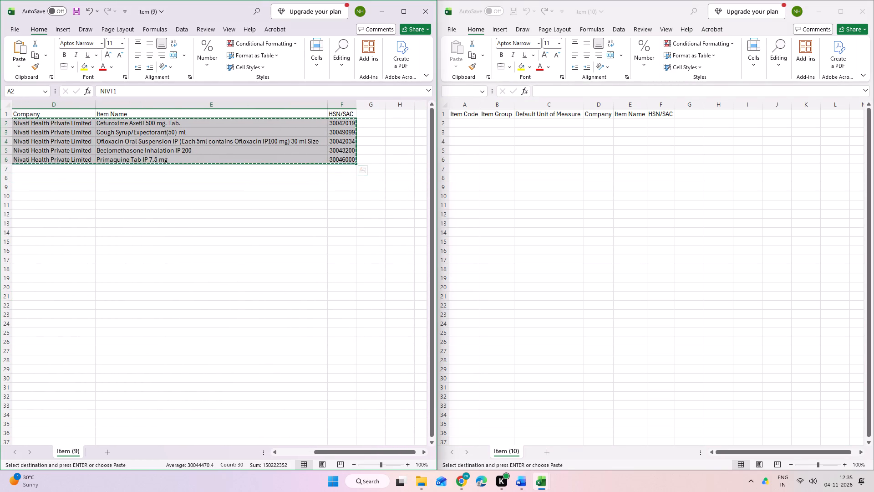
left_click(470, 121)
left_click(469, 120)
key("ctrl+v")
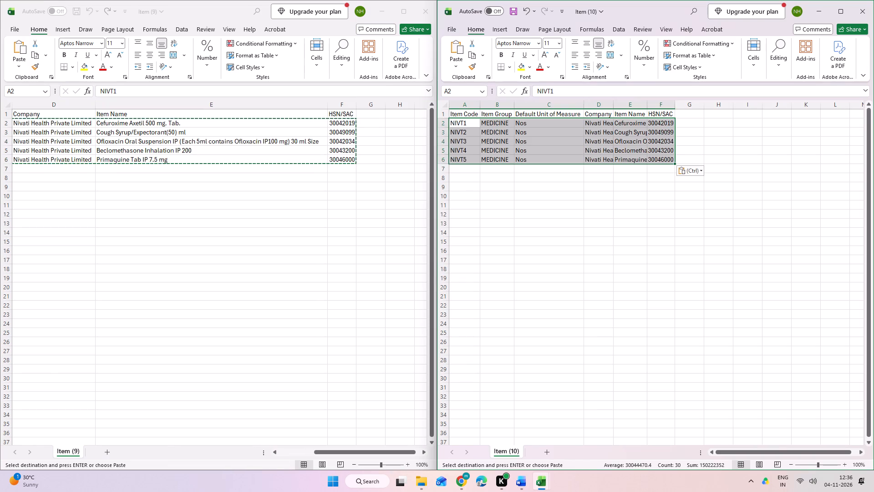
Fit all columns of Item (10) to their contents, maximise its window and widen the HSN/SAC column so full codes show.
left_click(447, 107)
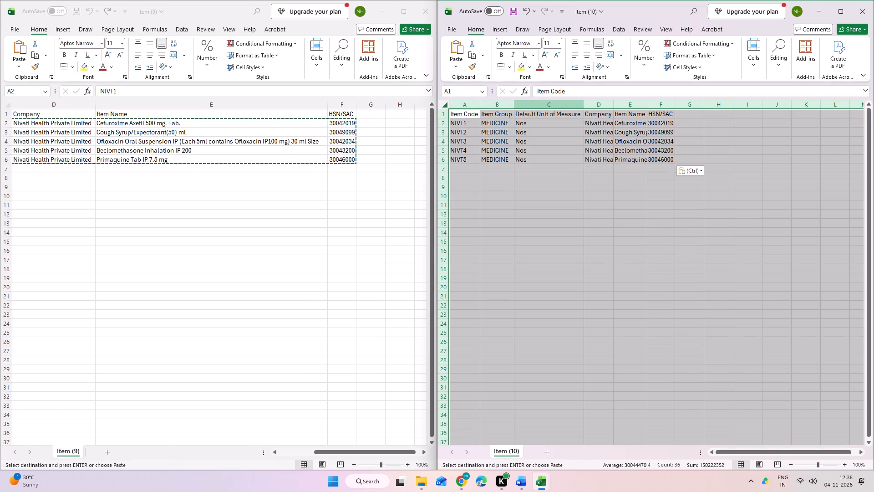
double_click(514, 106)
left_click(637, 201)
scroll(637, 202, "down", 2, "ctrl")
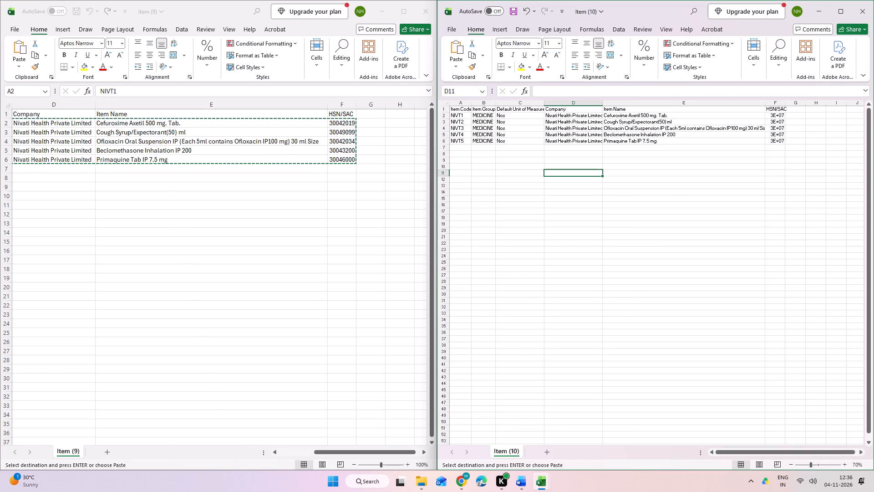
scroll(655, 199, "up", 1, "ctrl")
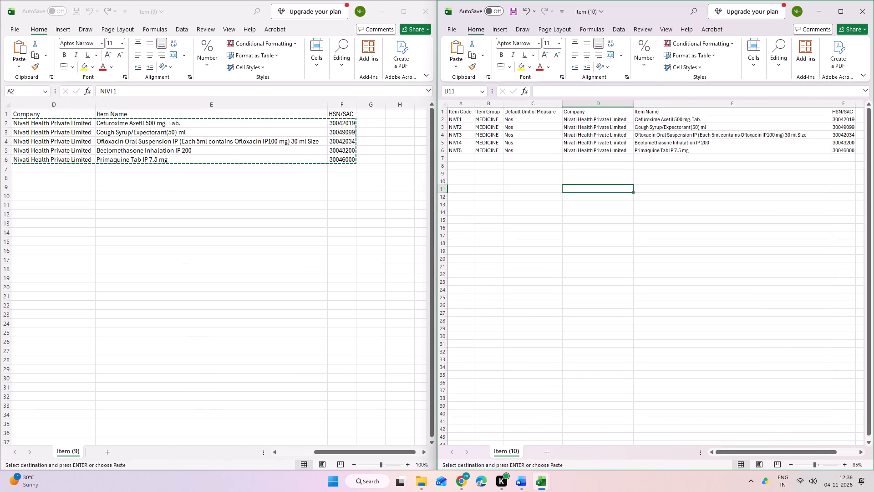
left_click(854, 103)
left_click_drag(855, 104, 873, 100)
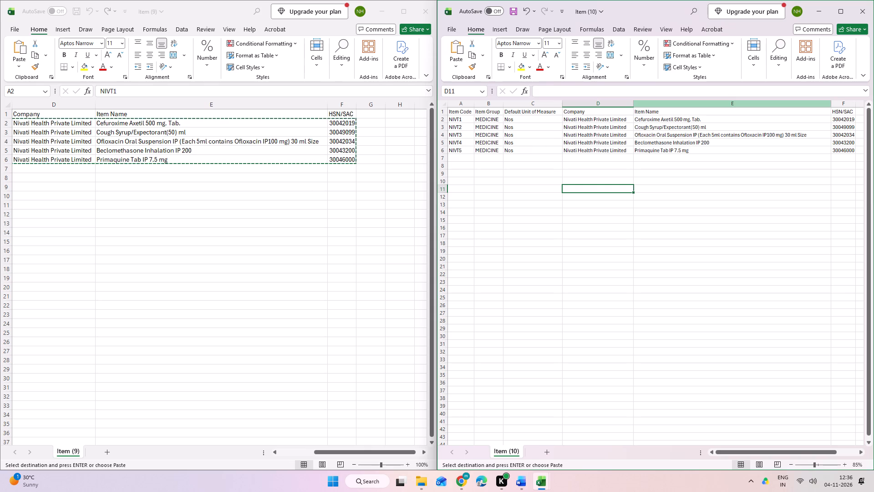
left_click(845, 9)
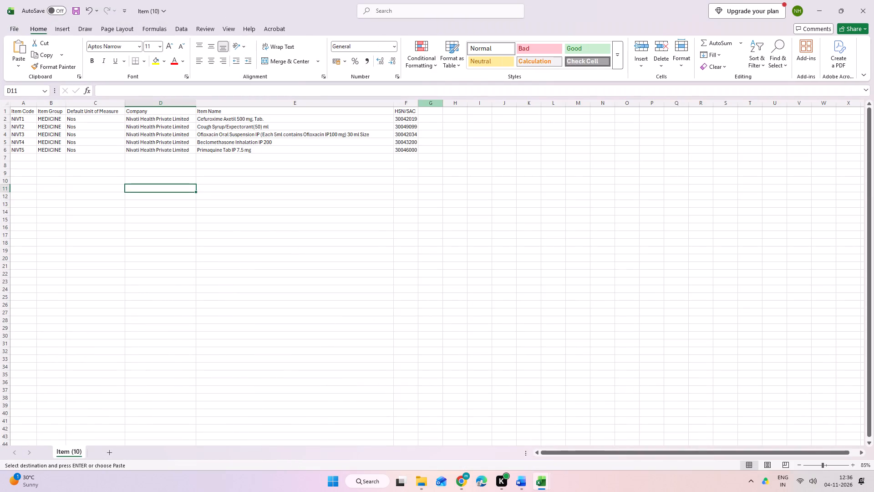
left_click(397, 102)
left_click_drag(420, 103, 456, 107)
left_click(532, 160)
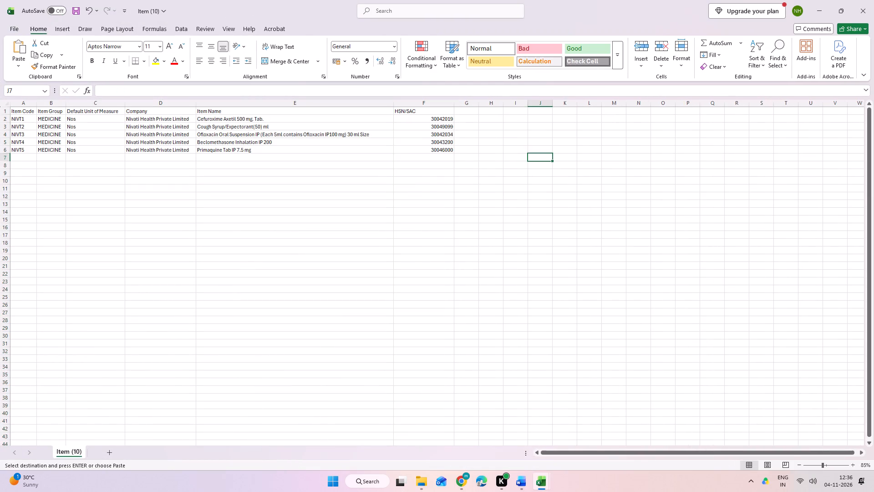
Save and close Item (10), and close Item (9) without saving its changes.
key("ctrl+s")
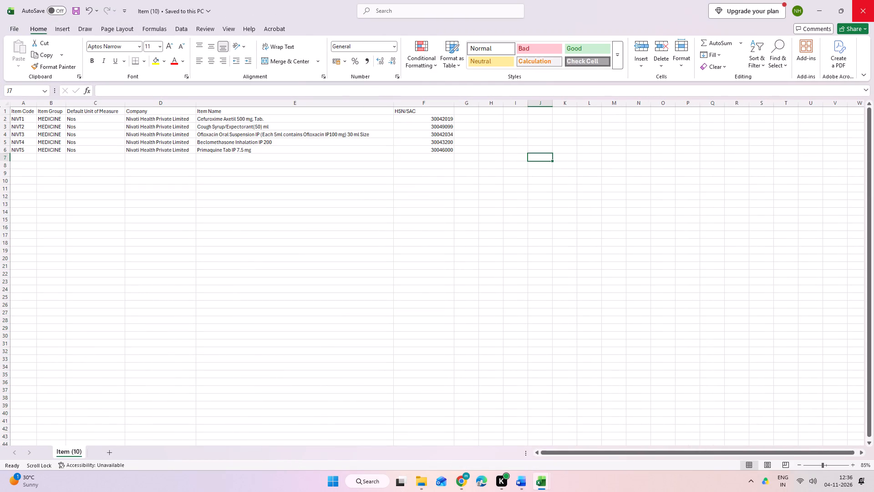
left_click(873, 5)
left_click(422, 13)
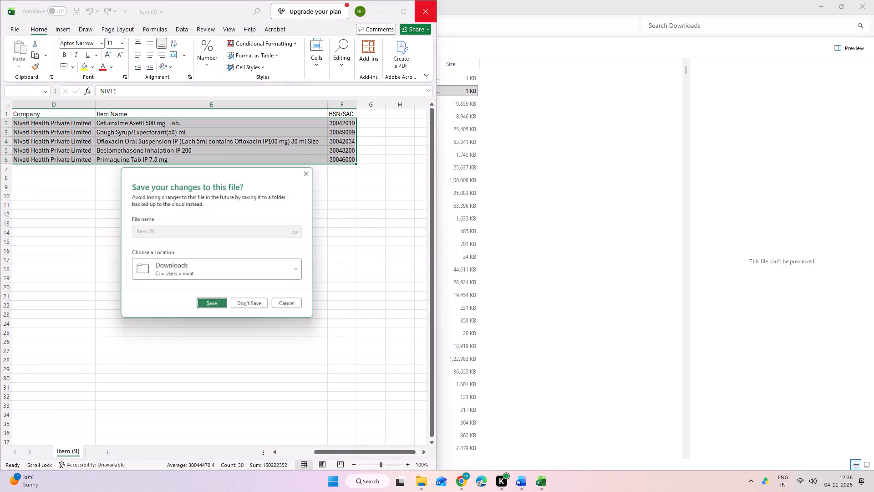
left_click(256, 303)
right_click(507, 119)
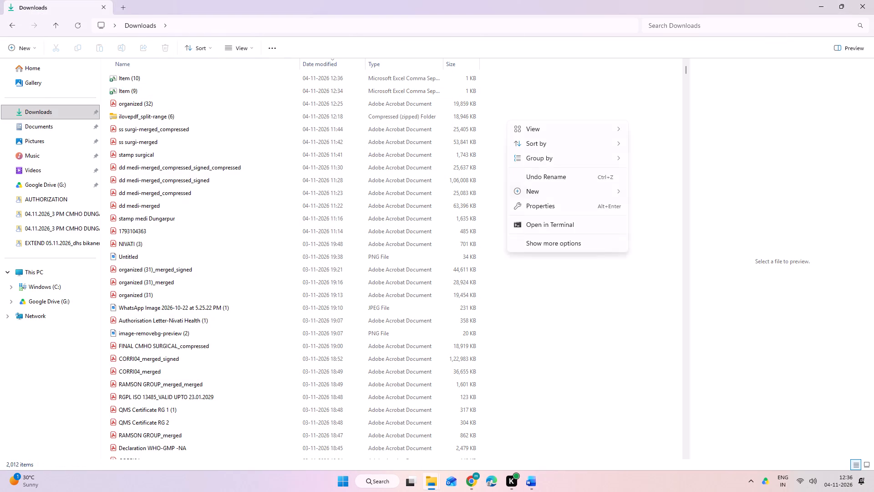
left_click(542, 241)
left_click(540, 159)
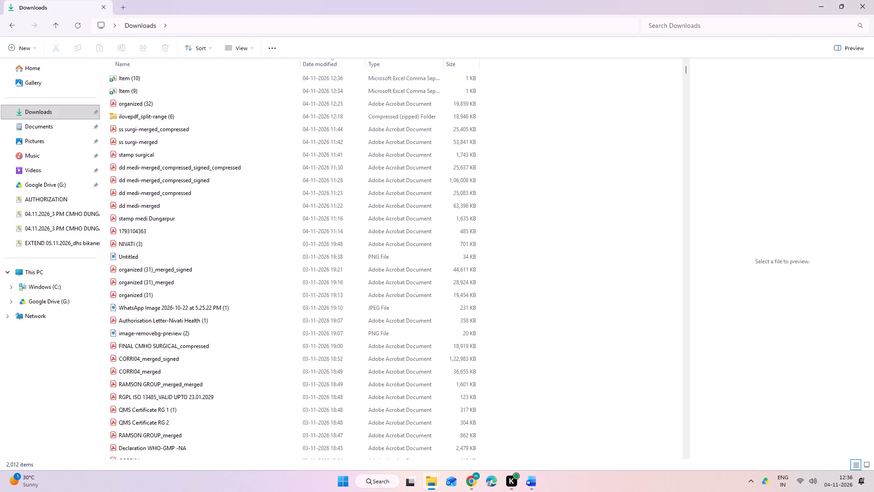
Switch to the ERP in Chrome, dismiss the Export Data dialog and delete the attached Item (9) import file.
key("alt+Tab")
left_click(524, 49)
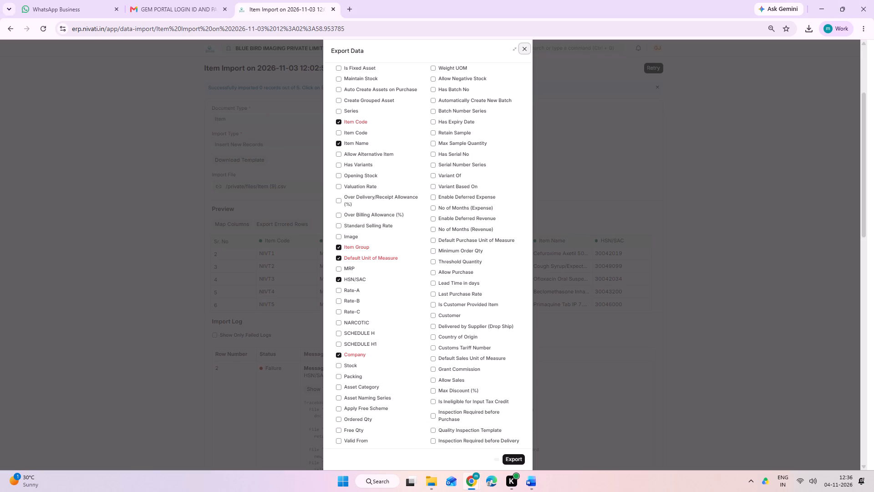
left_click(415, 186)
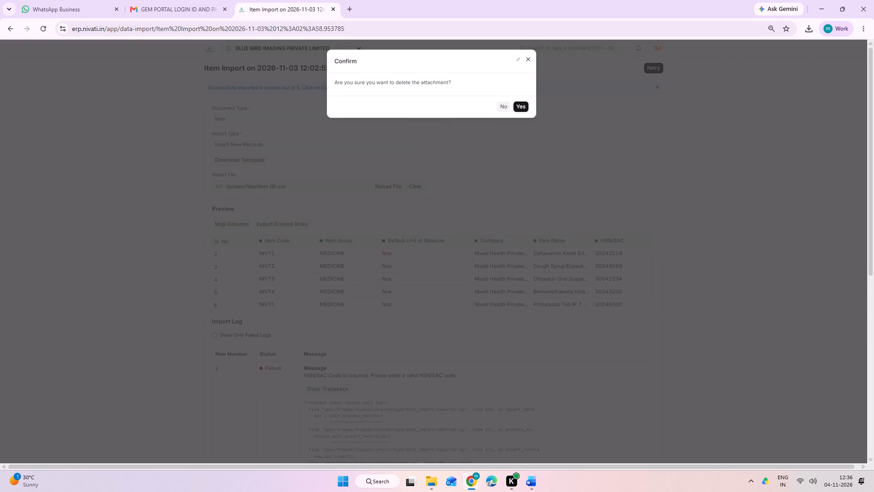
left_click(526, 107)
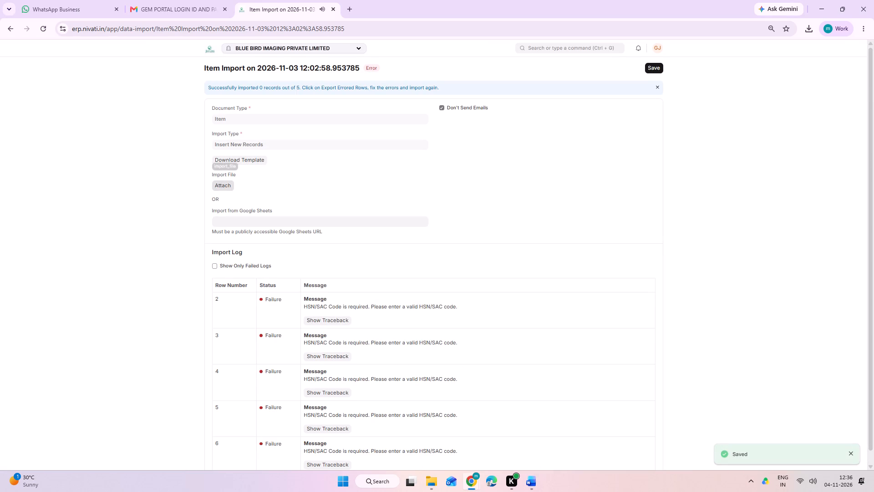
Attach Item (10).csv from the Downloads folder on this device as the new import file.
left_click(223, 185)
left_click(404, 129)
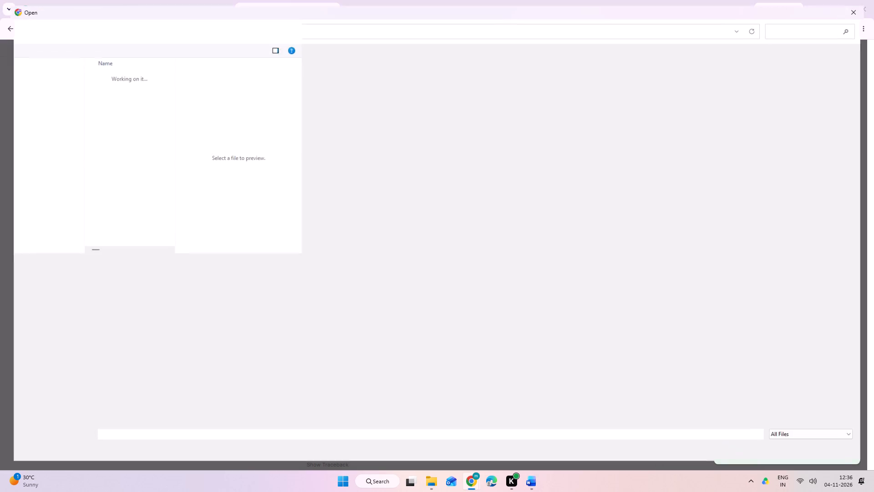
double_click(130, 85)
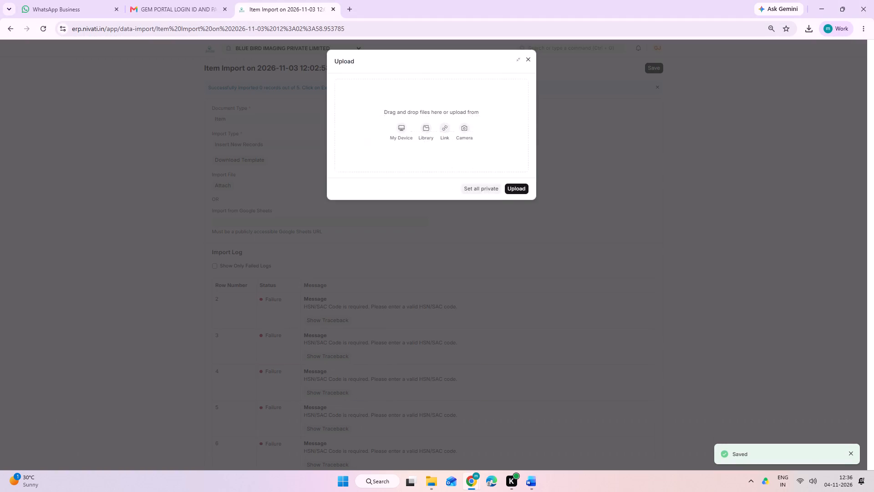
left_click(520, 134)
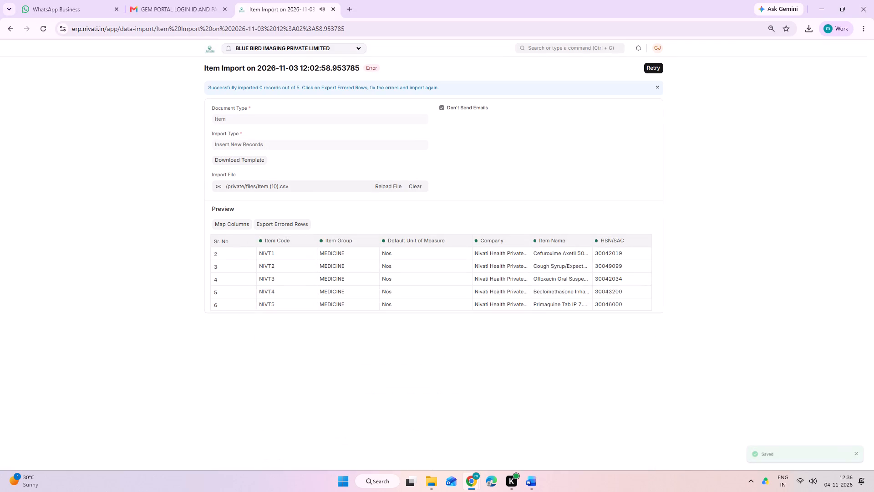
Check the preview of items NIVT1 to NIVT5, retry the item import with the new file and review its import log.
scroll(484, 203, "down", 1)
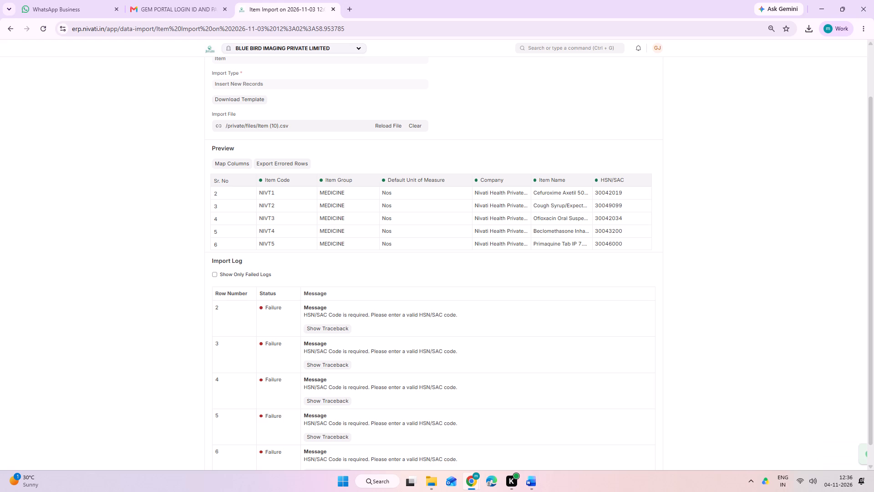
scroll(640, 211, "up", 3)
left_click(659, 70)
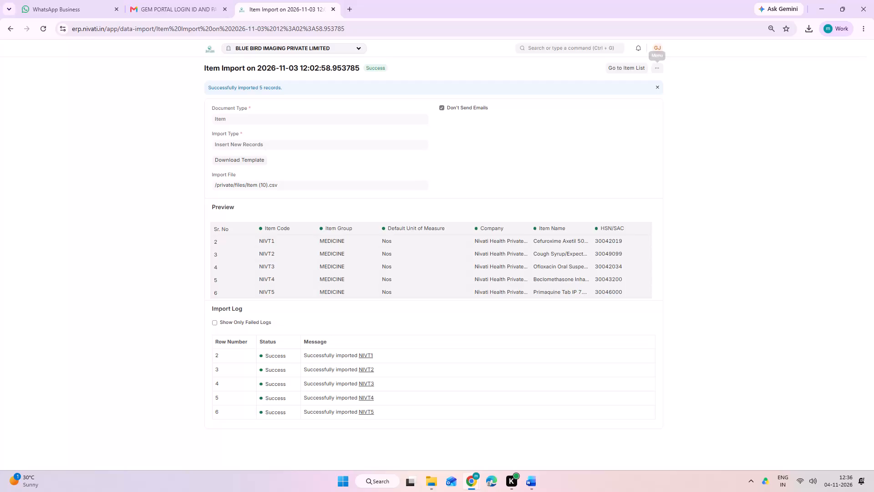
scroll(616, 163, "down", 2)
scroll(616, 163, "up", 5)
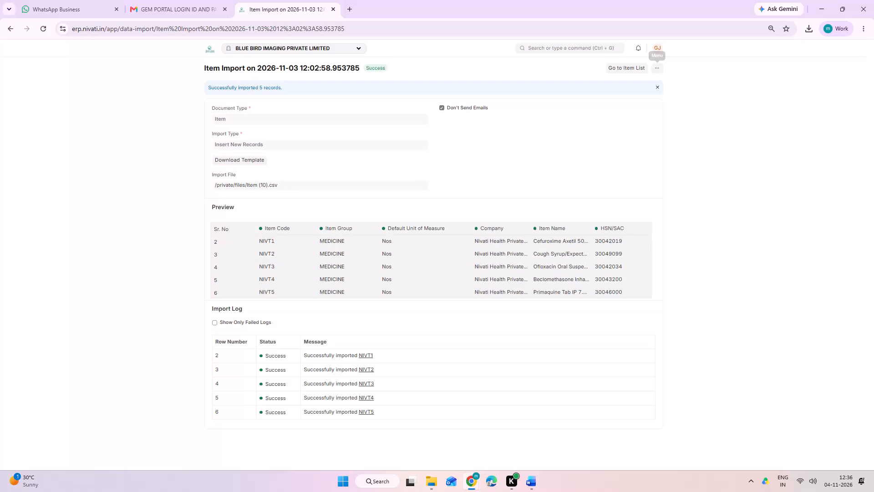
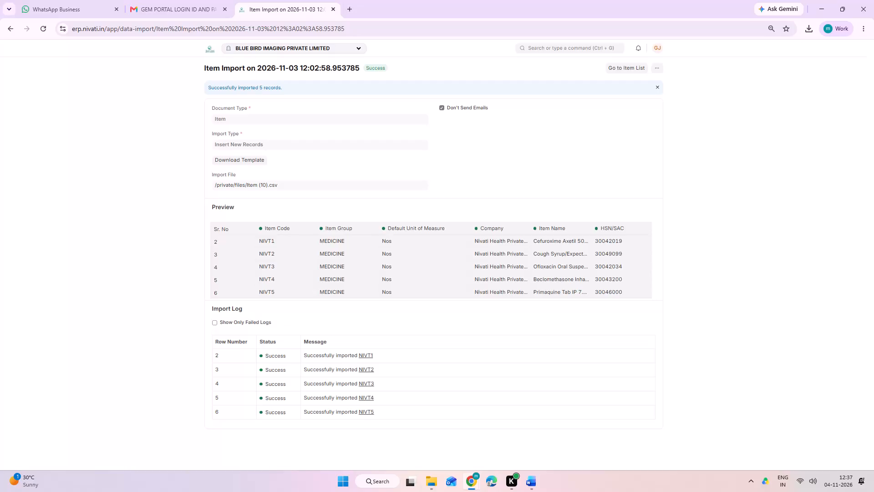
Search the Downloads folder for HSN, open the All_Items_6_Digit_GST_HSN_Codes workbook maximized and look through its 6 Digit HSN list.
key("alt+Tab")
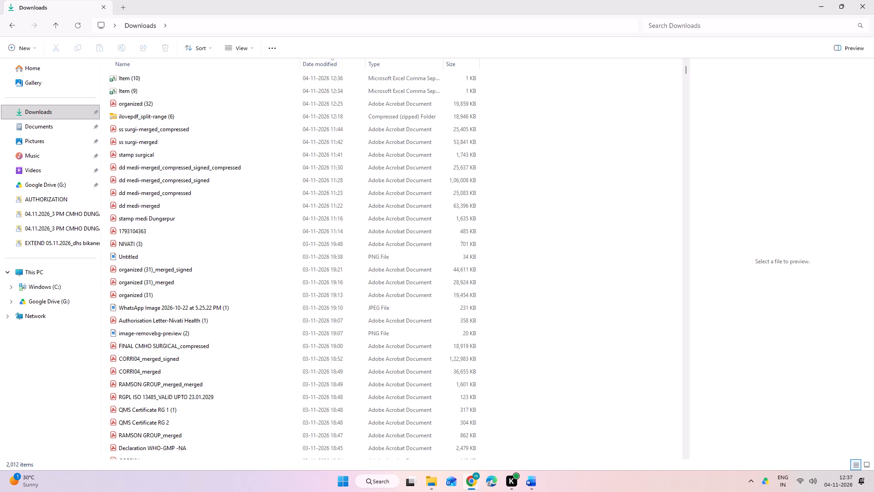
left_click(568, 140)
left_click(688, 27)
type("HSN")
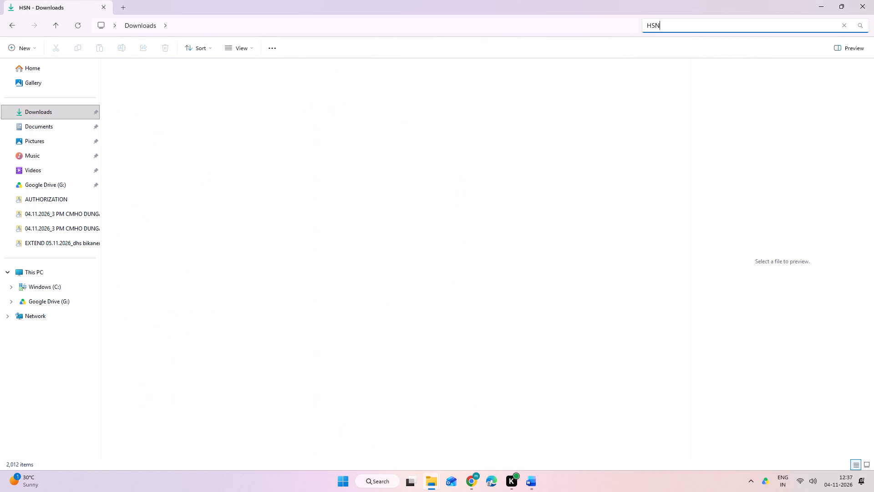
double_click(193, 205)
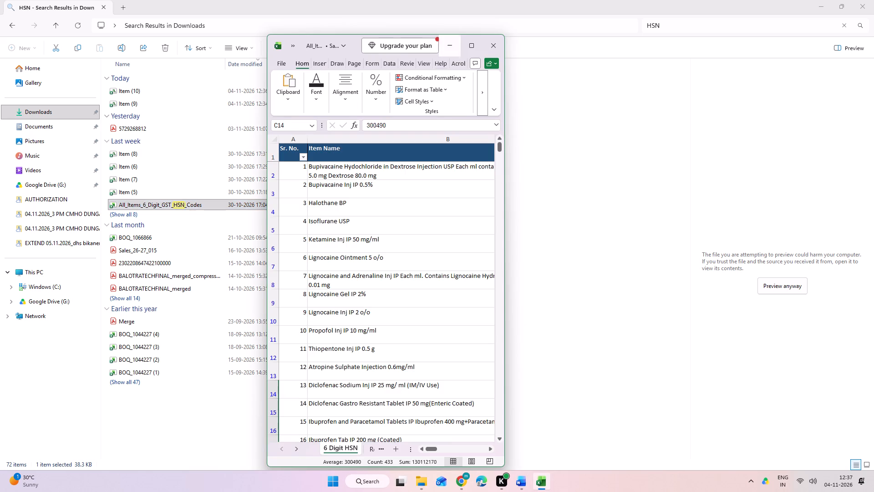
left_click(468, 45)
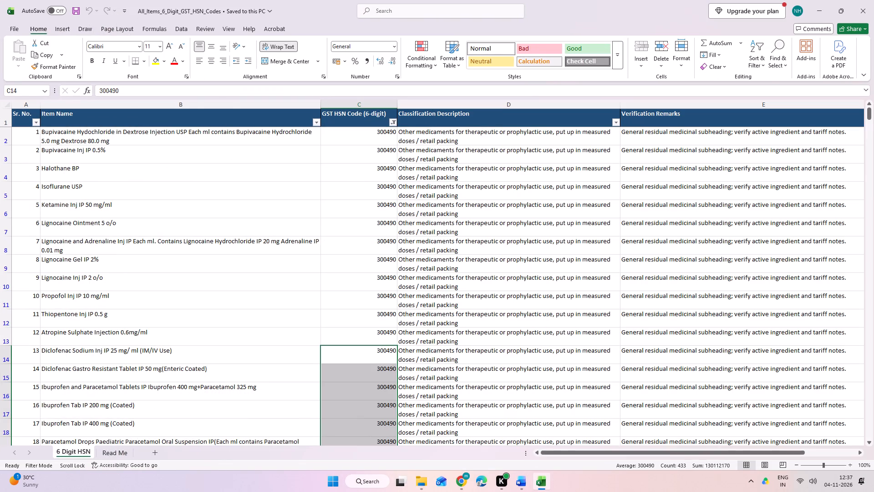
scroll(467, 220, "down", 9)
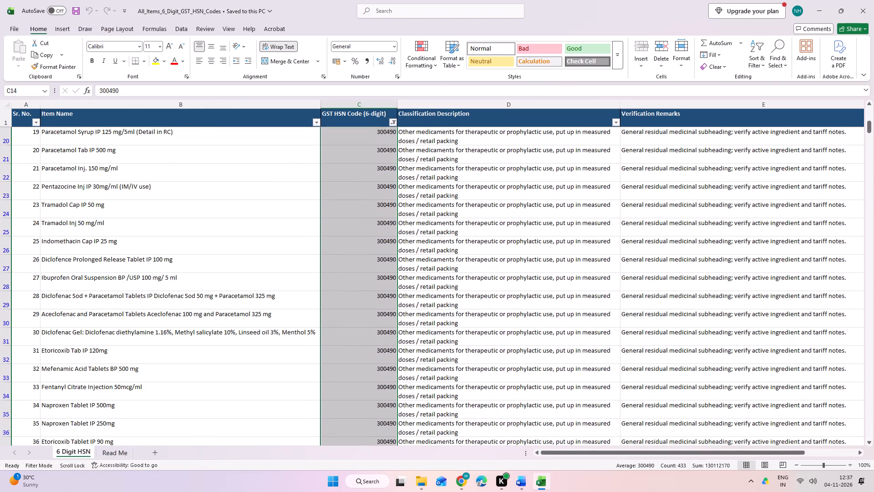
left_click_drag(573, 452, 521, 450)
Open Item (10) from the Downloads folder and auto-fit all its column widths to their contents.
left_click(424, 480)
left_click(405, 421)
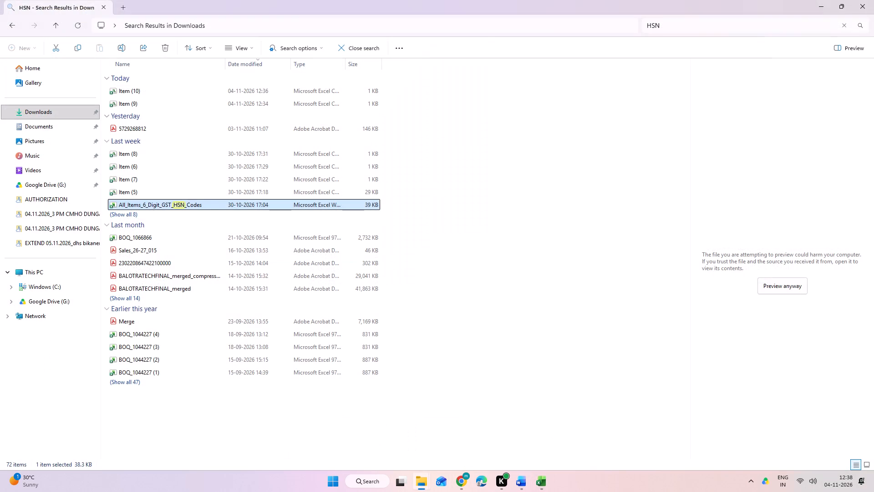
left_click(47, 112)
double_click(185, 80)
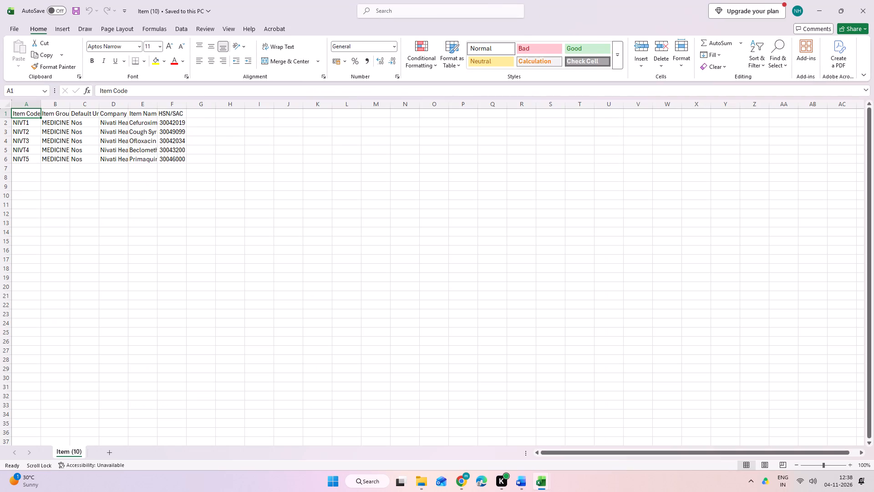
left_click(0, 104)
double_click(38, 100)
left_click(336, 282)
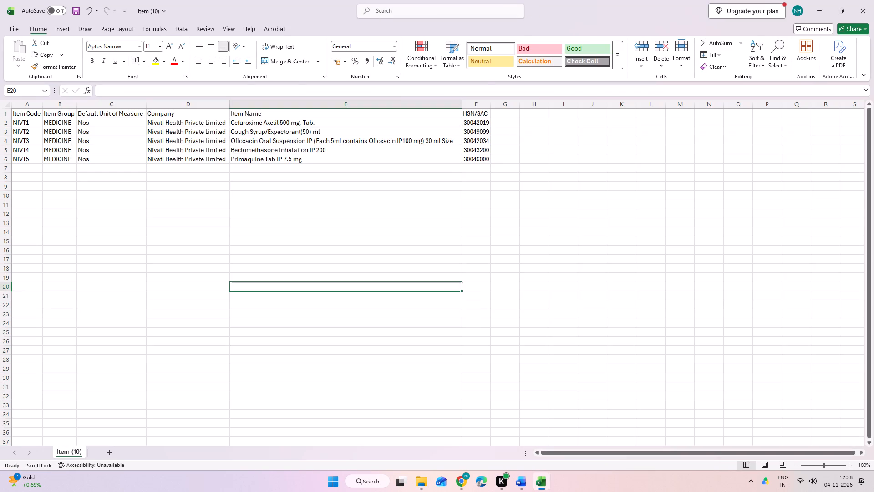
In All_Items_6_Digit_GST_HSN_Codes, copy the filtered item names and 6-digit HSN codes from serial number 1 through 600.
key("alt+Tab")
left_click(146, 152)
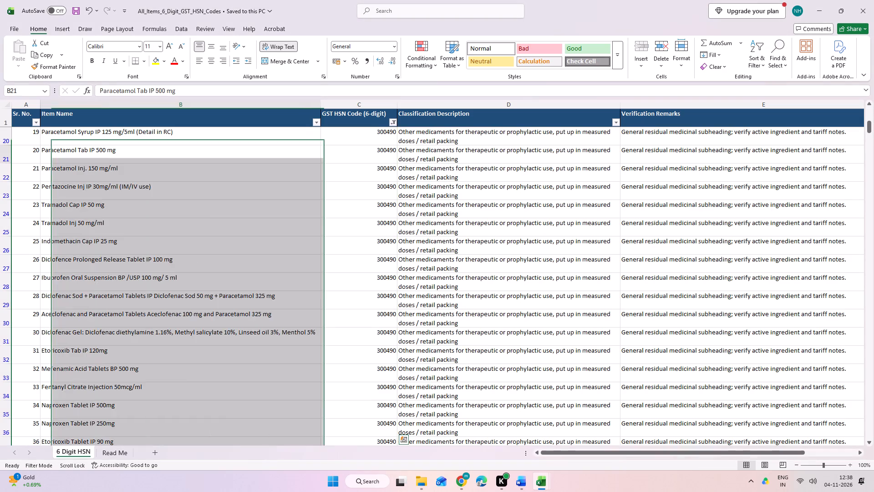
scroll(186, 250, "up", 5)
scroll(491, 309, "up", 4)
left_click_drag(866, 118, 870, 107)
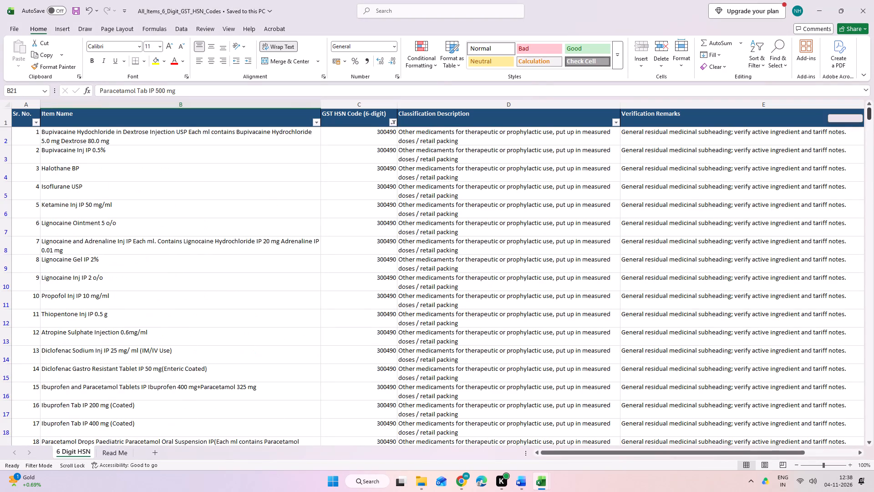
left_click_drag(870, 107, 869, 102)
left_click_drag(175, 139, 326, 167)
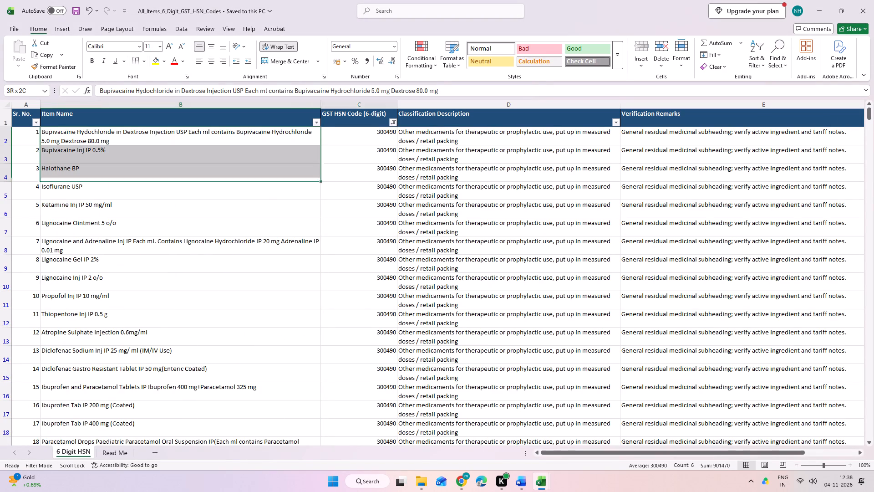
left_click_drag(326, 167, 365, 491)
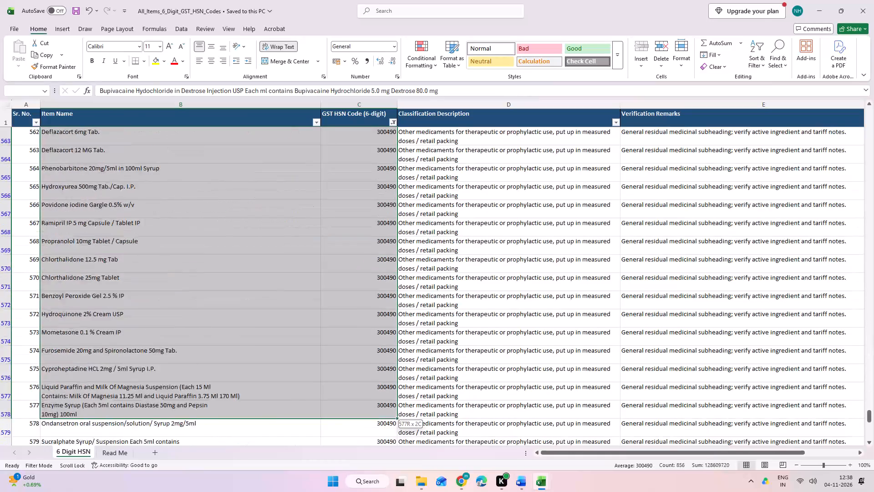
left_click_drag(365, 491, 363, 471)
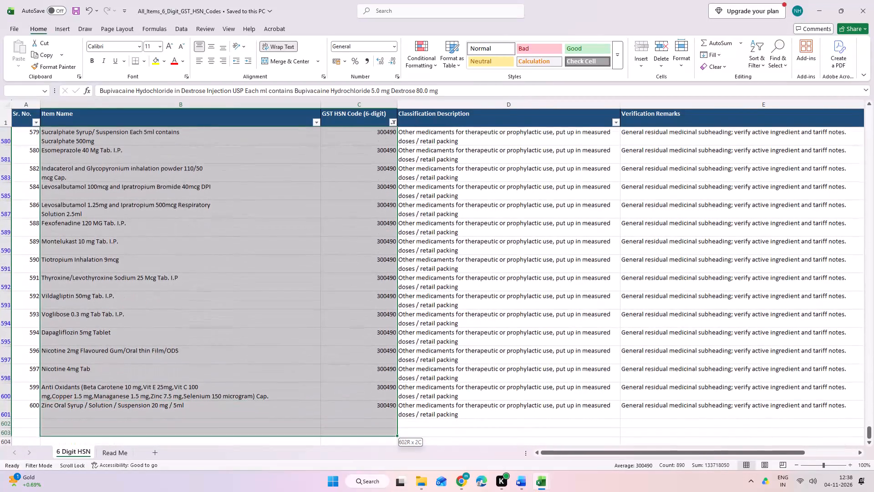
left_click_drag(363, 471, 376, 372)
key("ctrl+c")
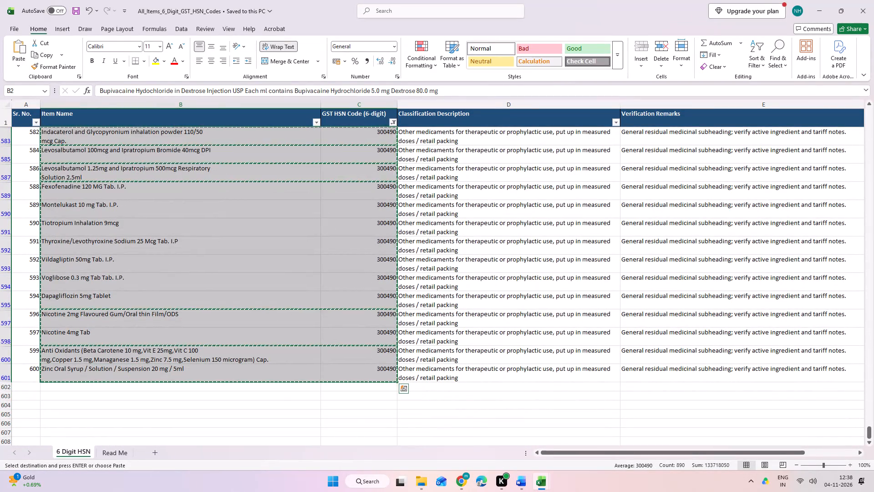
In Item (10), clear the Item Name and HSN/SAC values of rows NIVT1 to NIVT5.
key("alt+Tab")
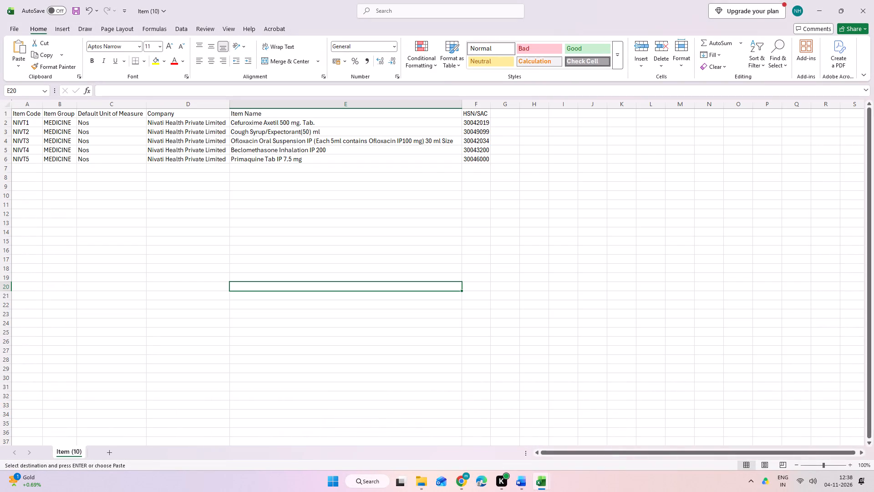
left_click_drag(271, 123, 484, 171)
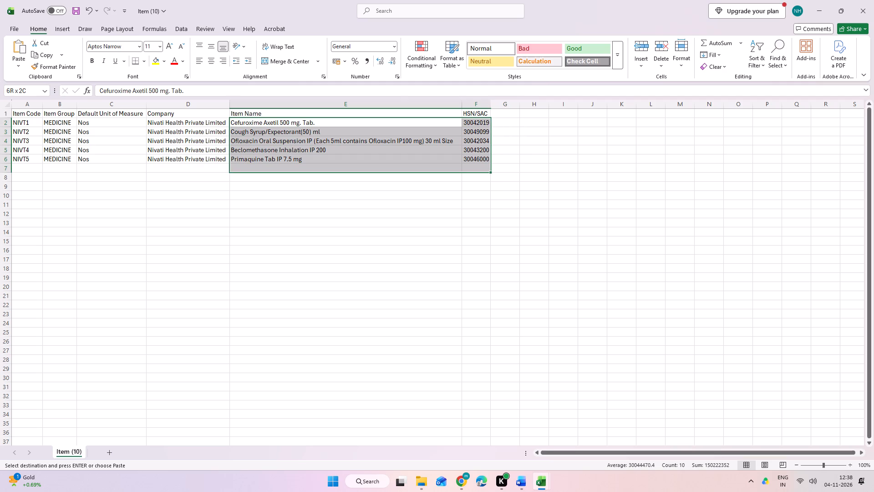
left_click_drag(484, 171, 476, 158)
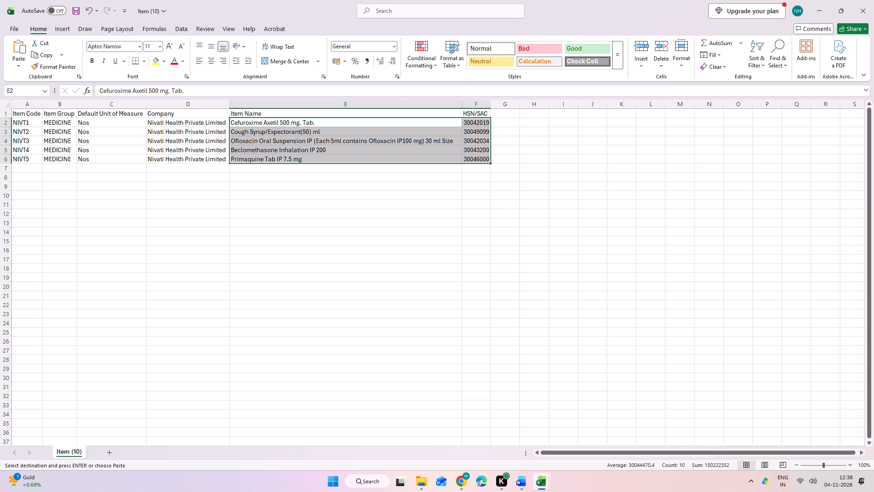
key("Delete")
Paste the filtered item names and HSN codes into Item (10) starting at cell E2, copying them again from the source list.
left_click(343, 122)
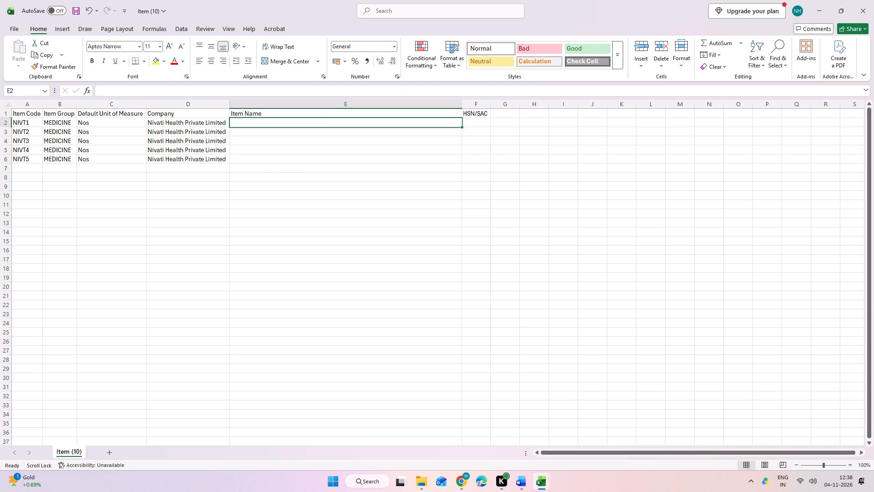
key("ctrl+v")
key("ctrl+v")
right_click(382, 123)
left_click(410, 156)
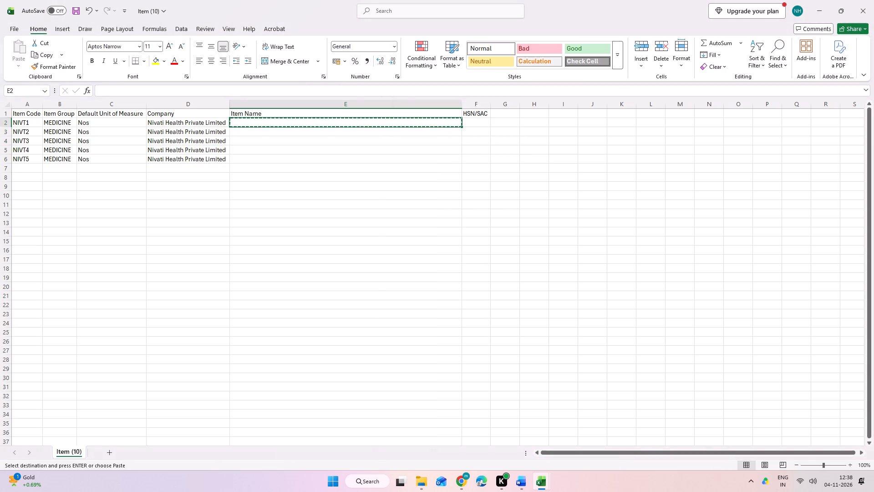
key("alt+Tab")
right_click(353, 176)
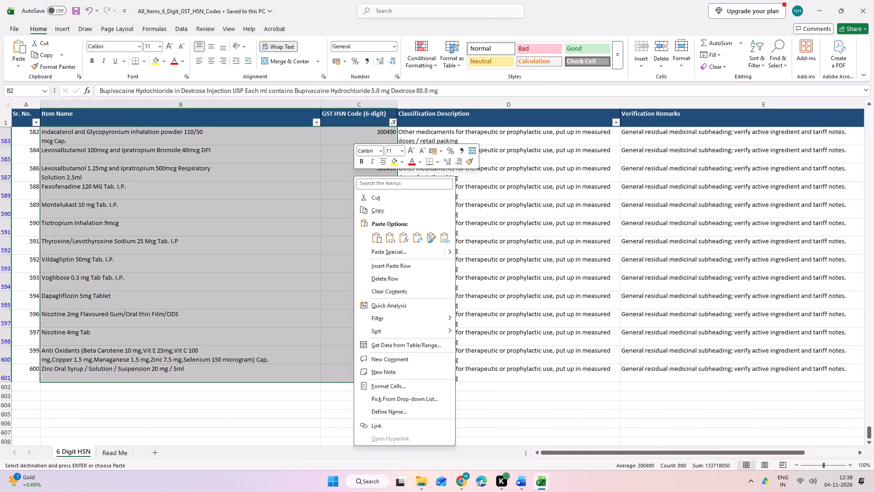
left_click(378, 211)
key("alt+Tab")
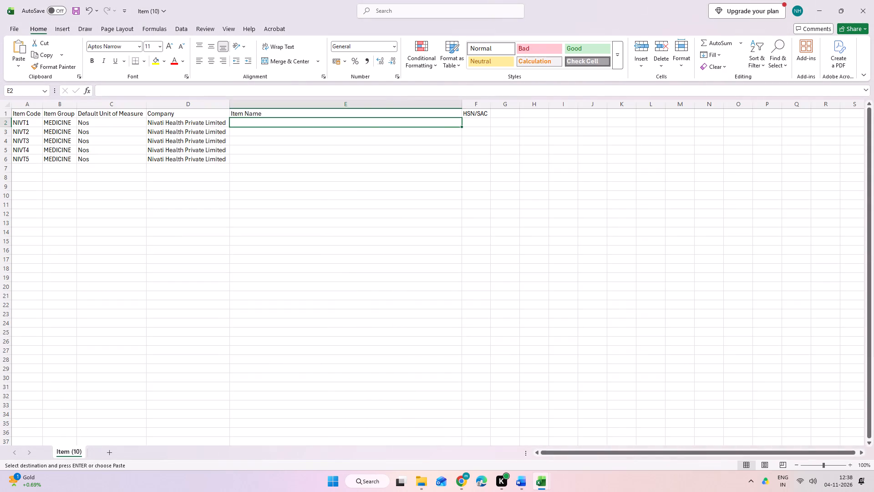
right_click(271, 123)
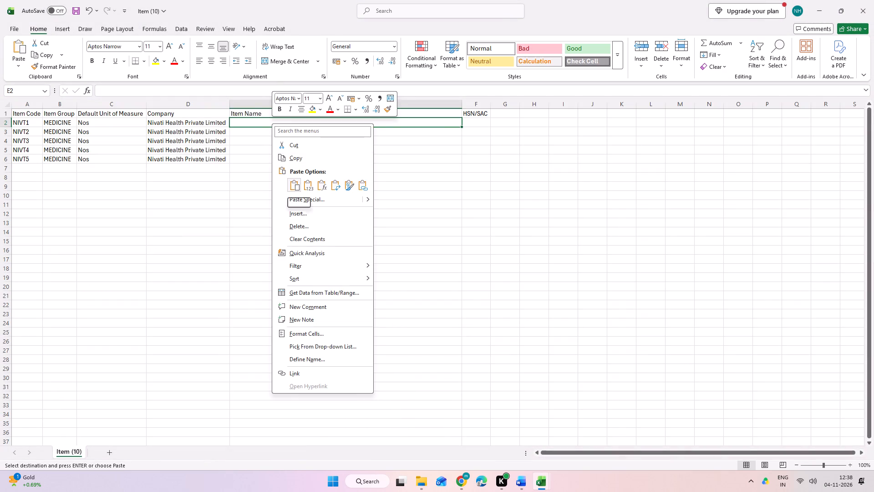
left_click(295, 182)
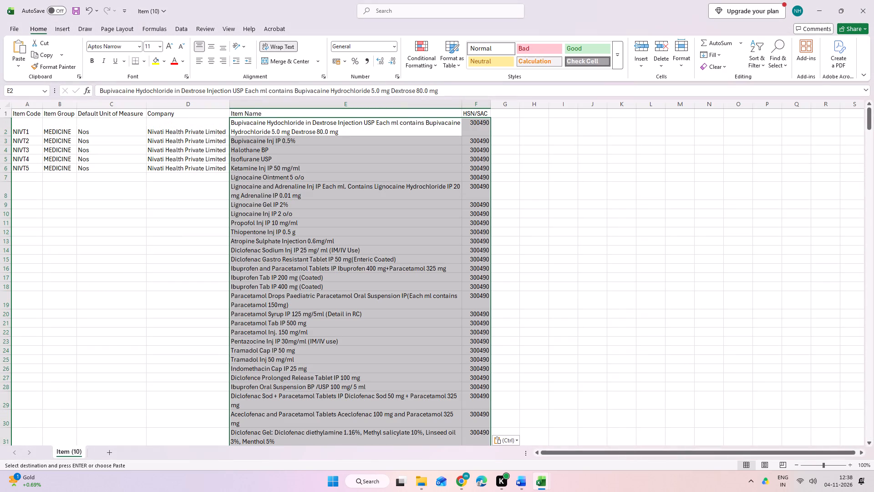
Examine the pasted rows in Item (10) and review the filtered source list back up to its first items.
scroll(530, 200, "down", 5)
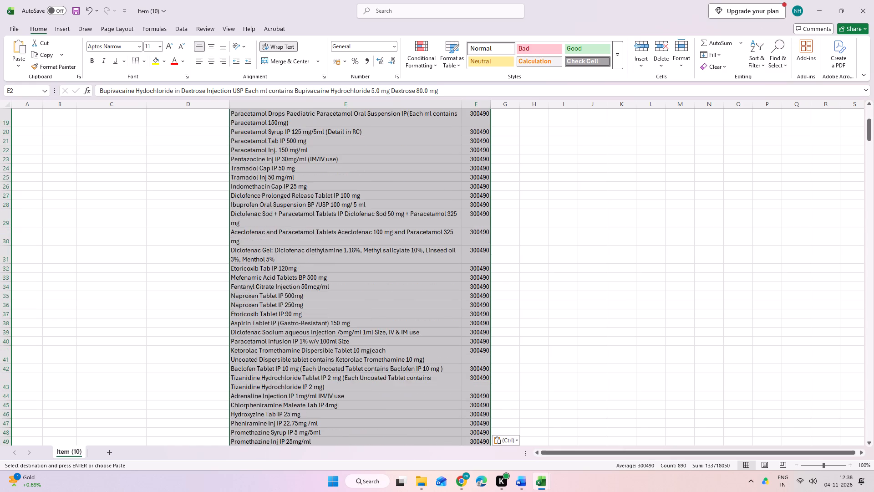
scroll(532, 203, "down", 10)
key("alt+Tab")
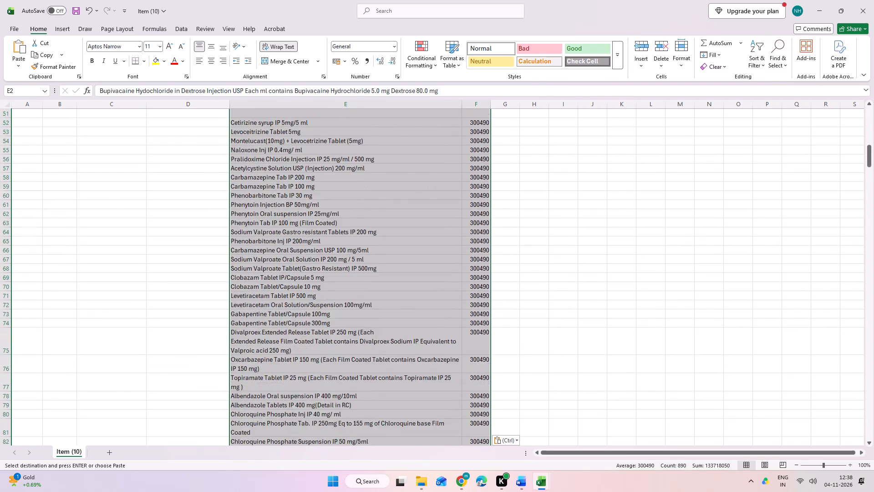
scroll(532, 203, "down", 6)
scroll(532, 203, "up", 11)
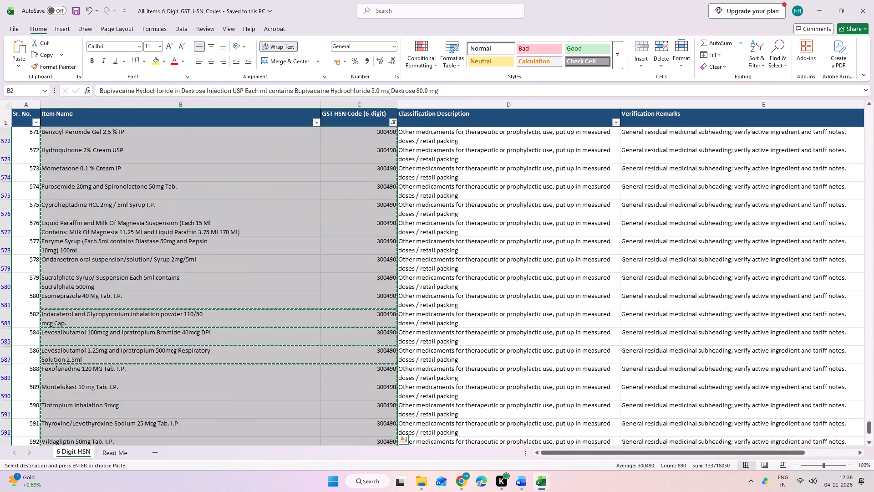
scroll(532, 203, "up", 17)
scroll(532, 203, "up", 5)
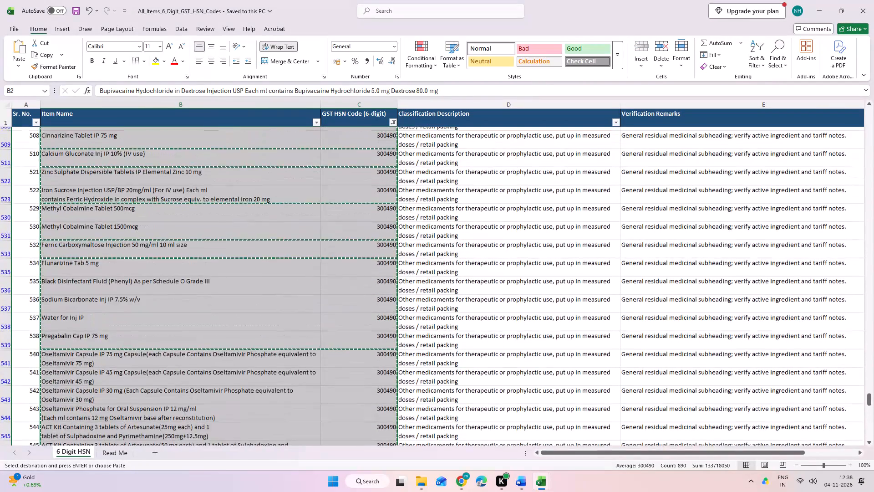
scroll(532, 203, "up", 20)
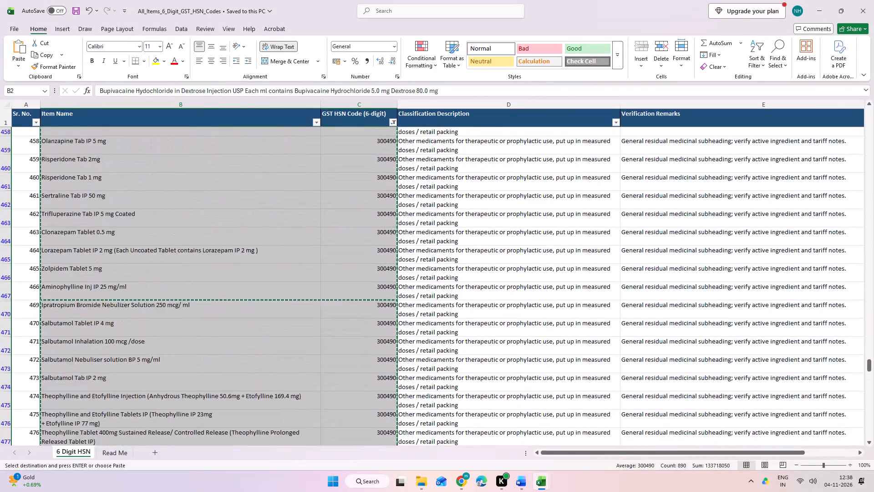
scroll(532, 203, "up", 8)
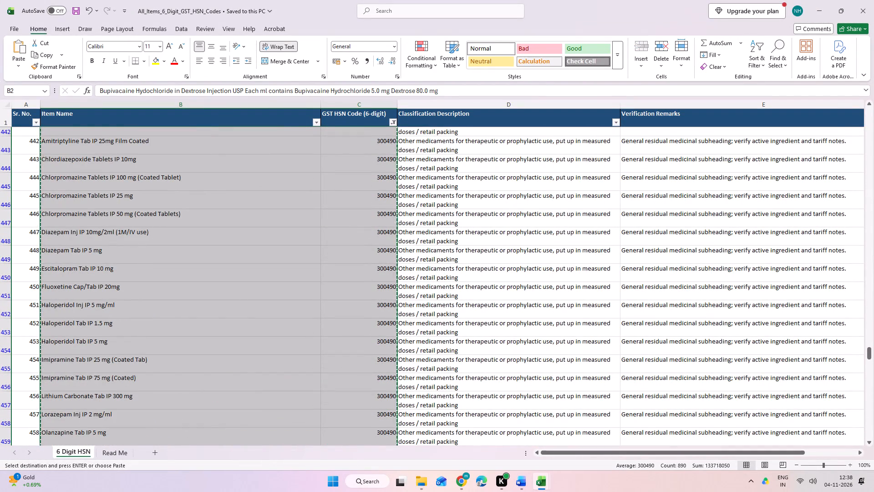
left_click_drag(871, 350, 871, 101)
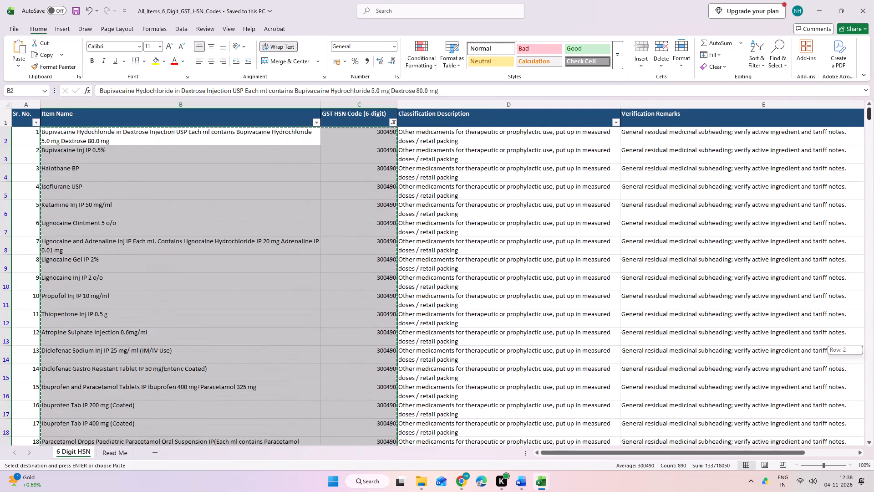
left_click_drag(871, 101, 873, 90)
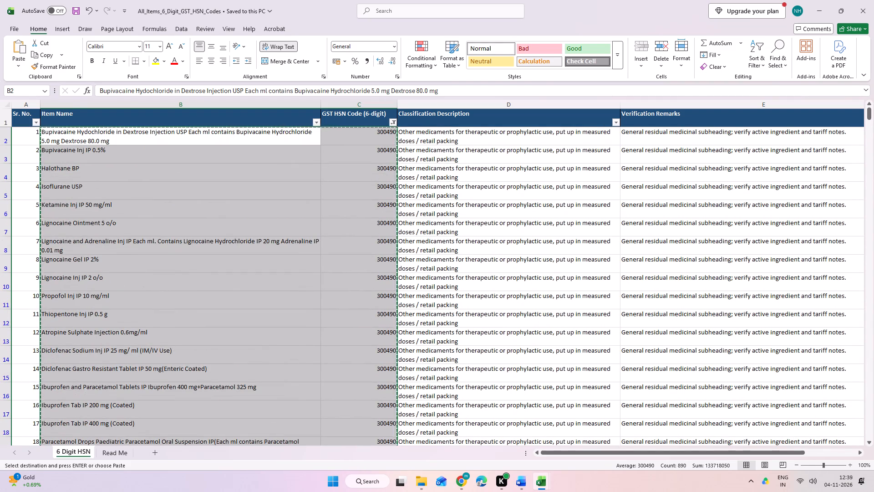
left_click(274, 179)
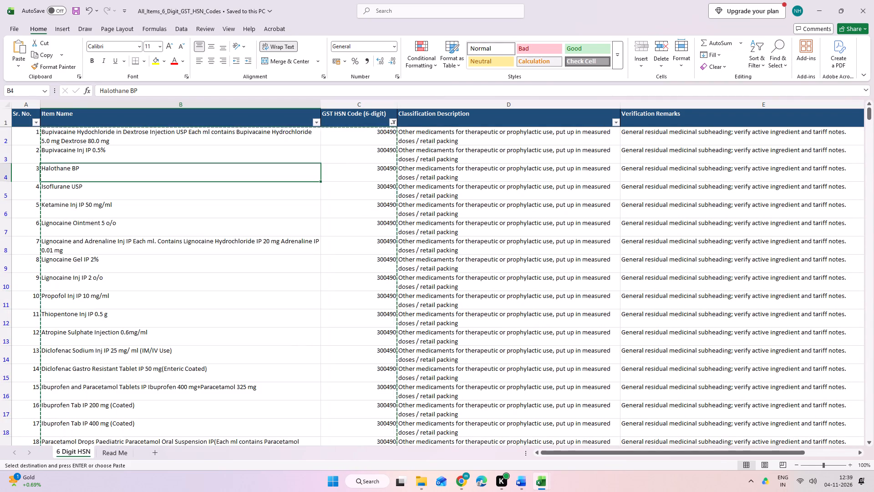
Examine the filtered item names and HSN codes in All_Items_6_Digit_GST_HSN_Codes from the first items down to about serial number 254.
scroll(600, 365, "down", 7)
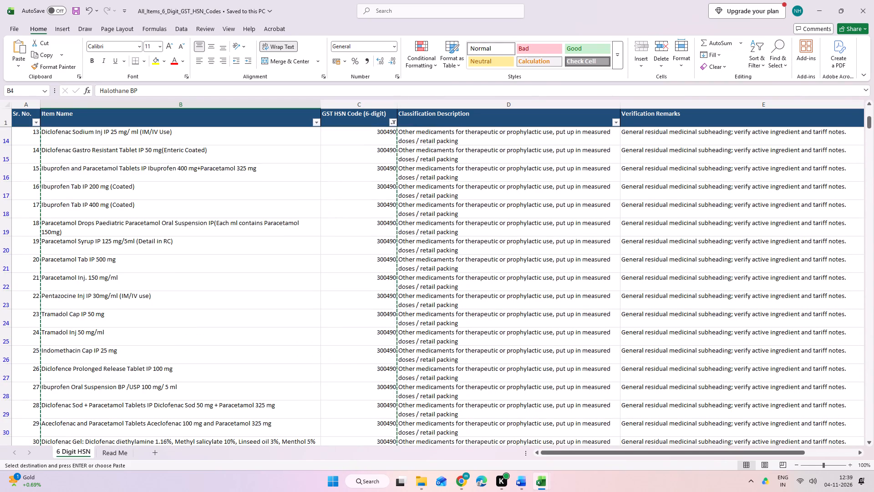
scroll(600, 365, "down", 19)
scroll(600, 365, "down", 2)
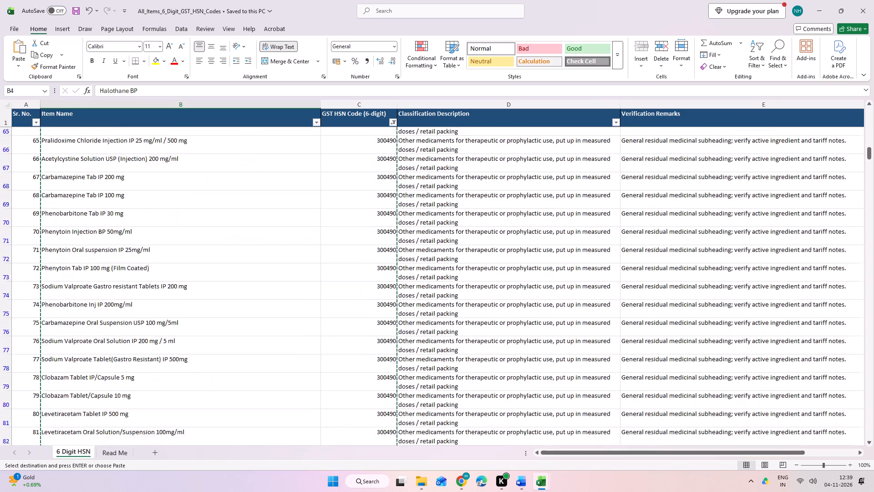
scroll(600, 365, "down", 20)
scroll(600, 365, "down", 8)
scroll(197, 353, "down", 3)
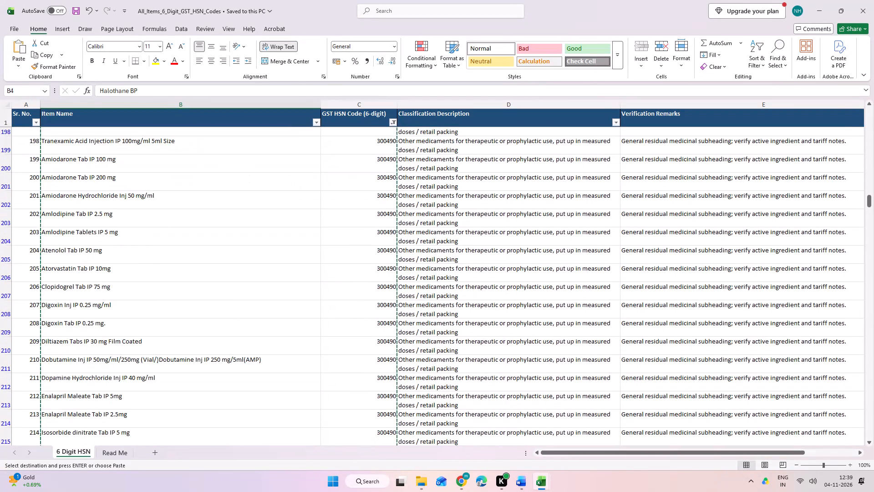
scroll(197, 352, "down", 20)
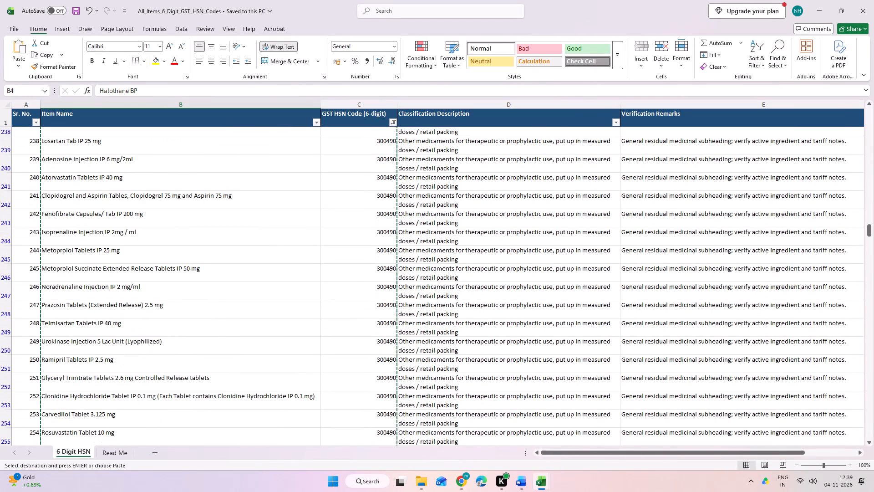
Switch to the Item (10) workbook and examine the pasted item names and HSN codes down to about row 334.
key("alt+Tab")
left_click(391, 313)
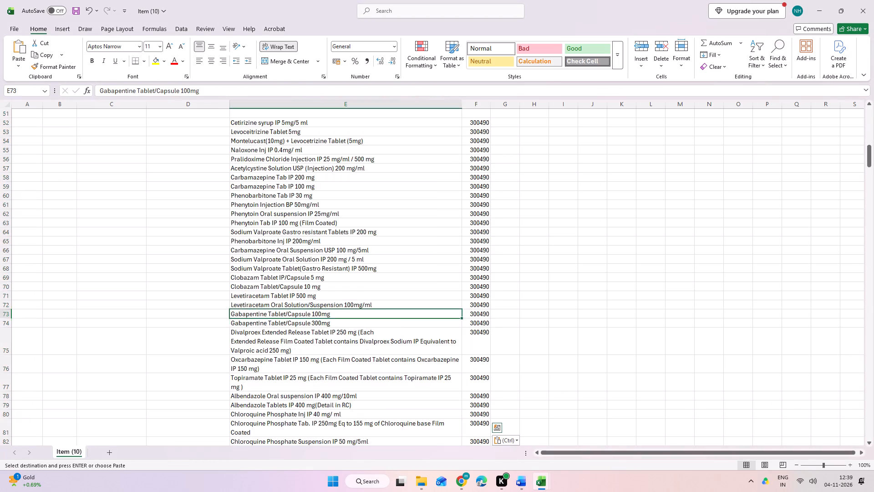
scroll(391, 313, "down", 17)
scroll(391, 313, "down", 7)
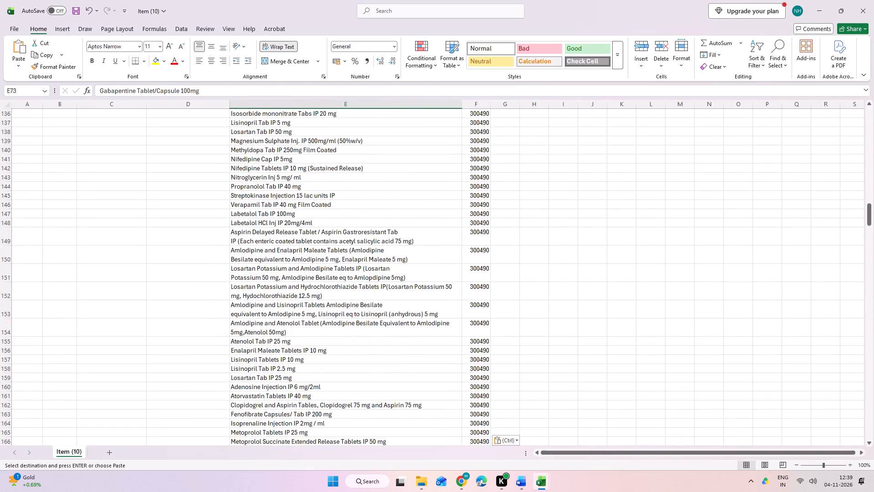
scroll(391, 313, "down", 17)
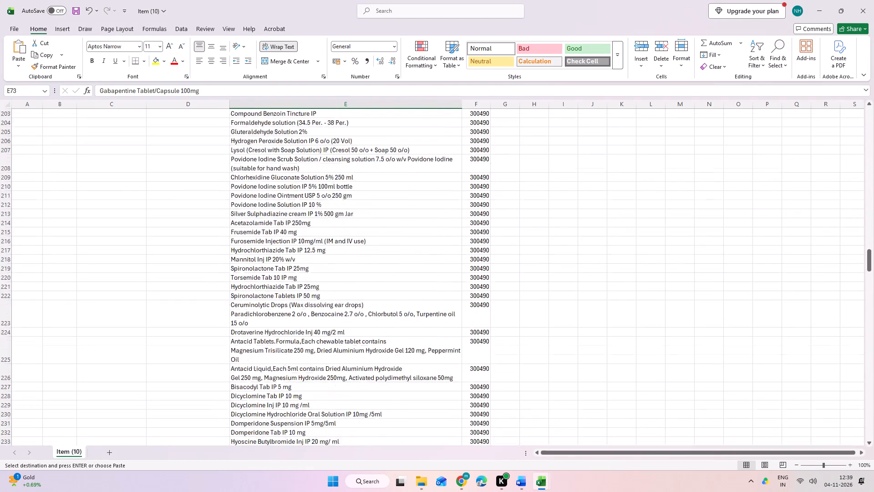
scroll(391, 313, "down", 20)
scroll(391, 313, "down", 12)
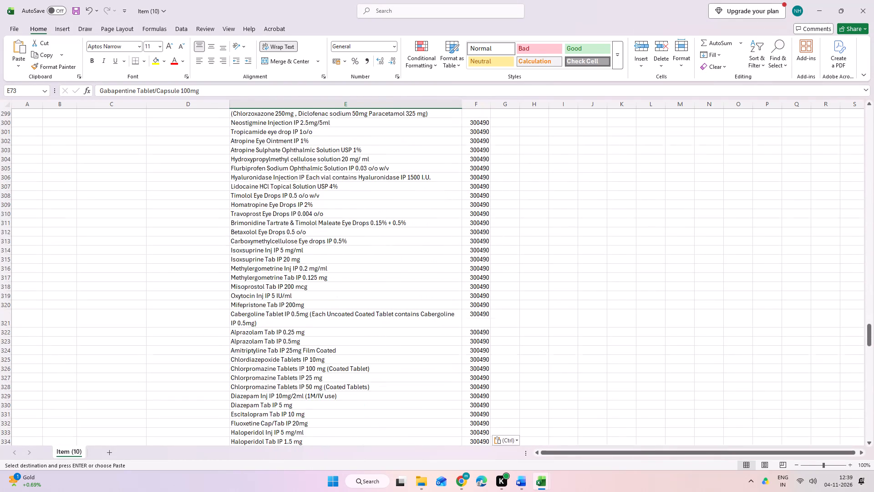
left_click_drag(709, 453, 644, 449)
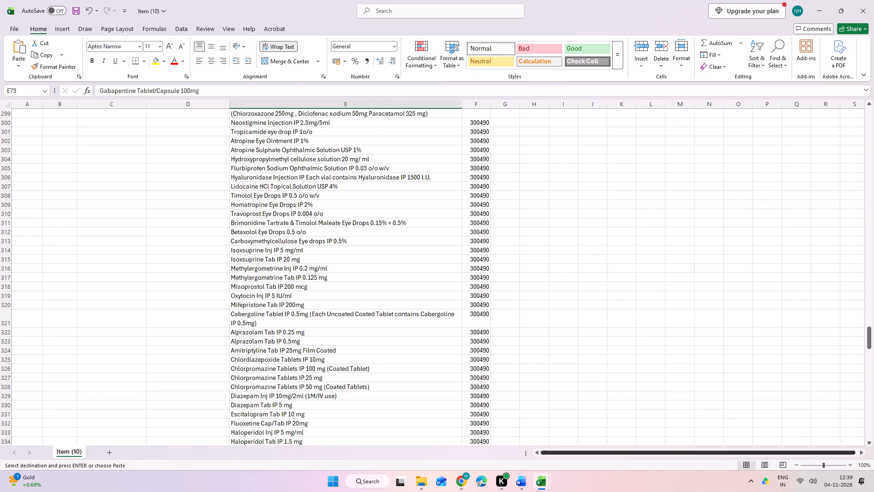
left_click_drag(644, 449, 589, 449)
Extend the Item Code series in Item (10) from NIVT1 to NIVT5 down to NIVT14 in row 15.
left_click_drag(868, 340, 849, 106)
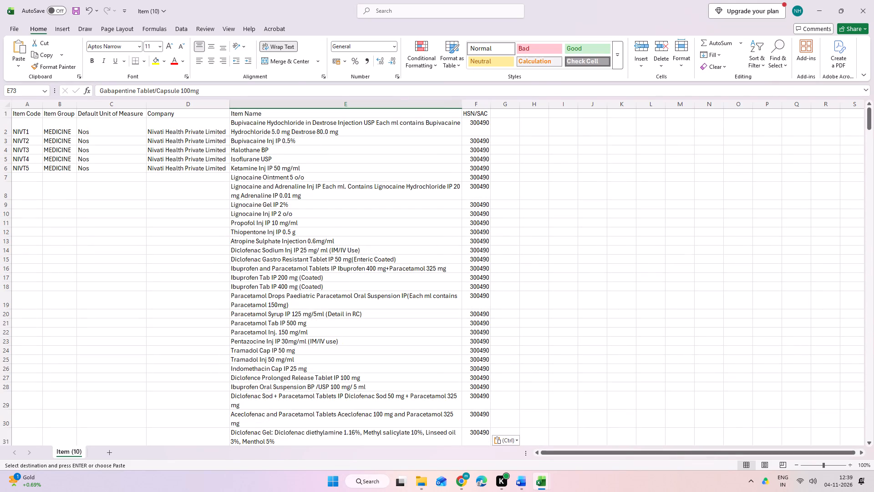
left_click_drag(22, 128, 23, 165)
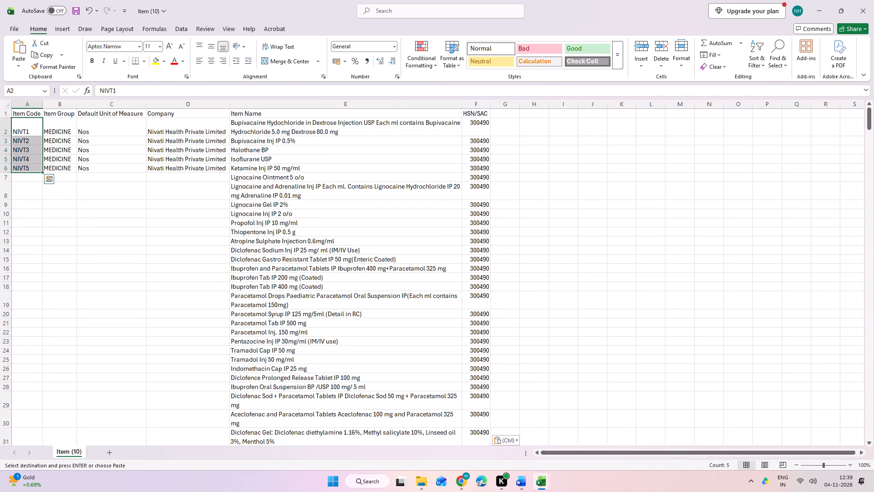
left_click_drag(43, 171, 43, 175)
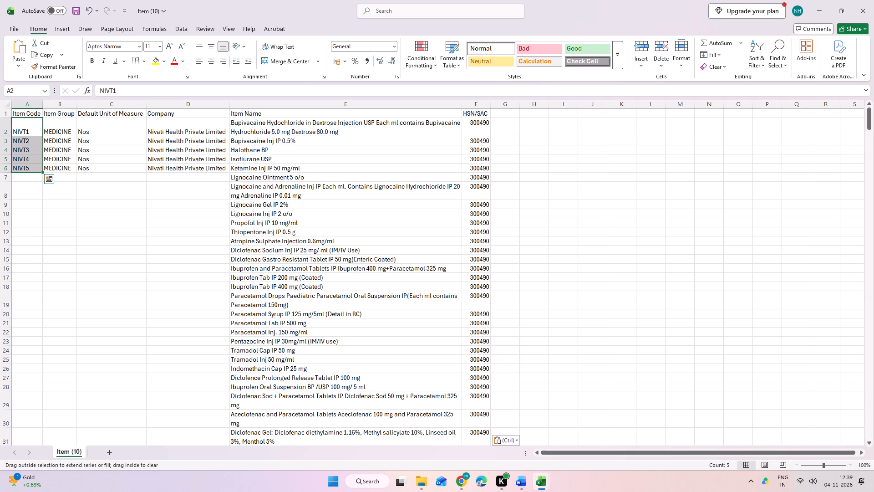
left_click_drag(43, 175, 37, 263)
left_click(73, 229)
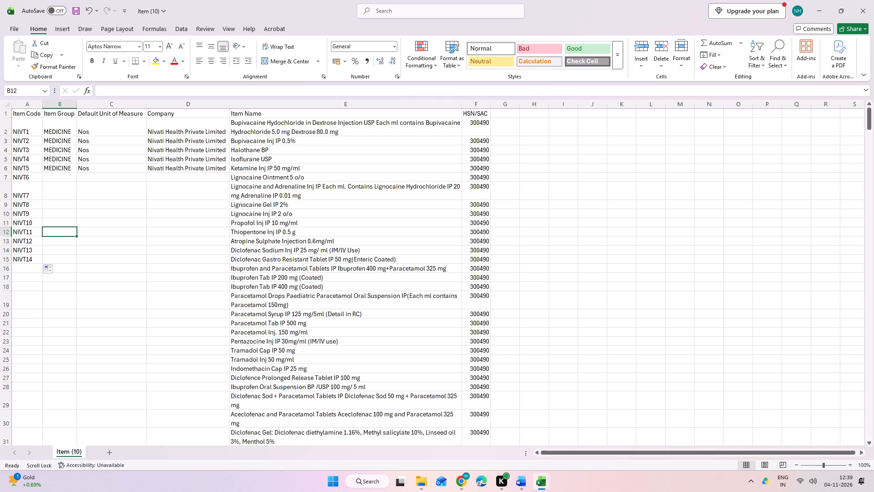
Move the item codes NIVT6 to NIVT14 up to start at cell A2, replacing the codes there.
left_click_drag(29, 179, 26, 258)
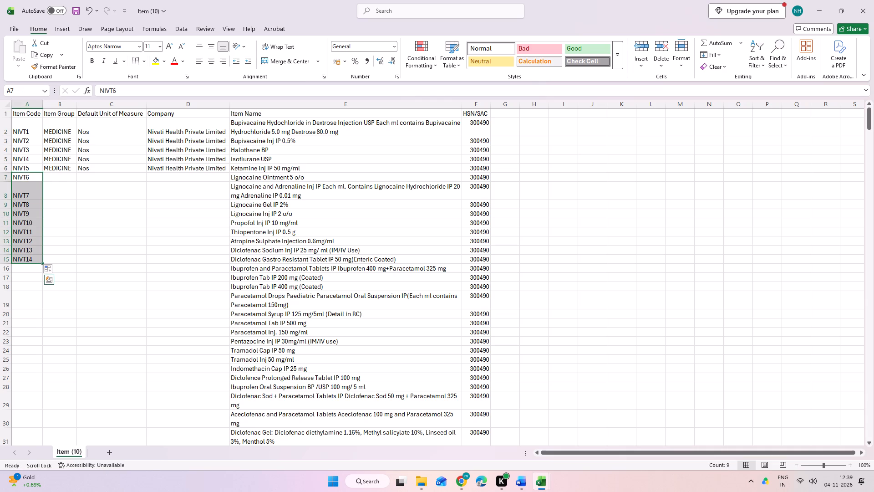
key("ctrl+x")
left_click(29, 132)
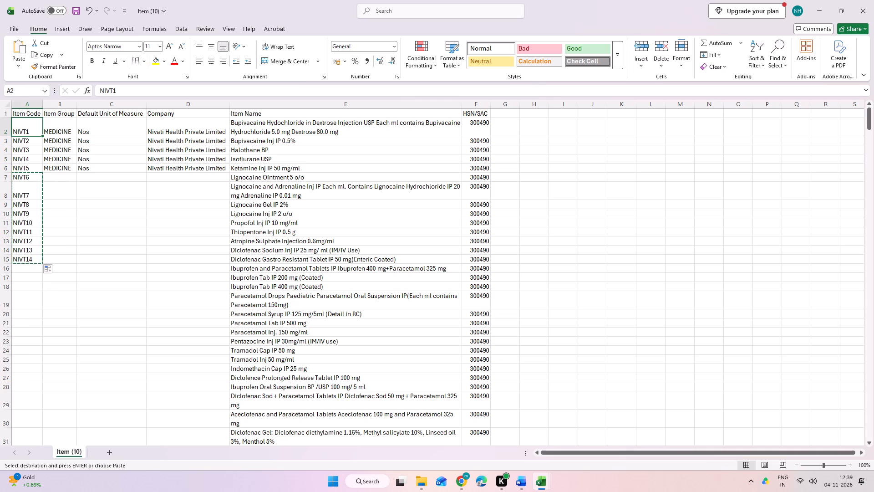
key("ctrl+v")
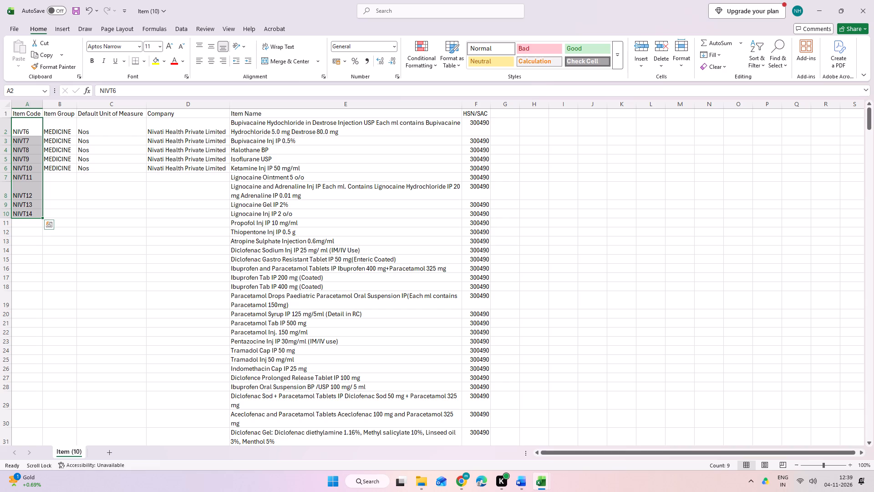
Fill the Item Code series down from NIVT14 to NIVT450 in row 446, beside the last pasted item.
left_click_drag(41, 216, 45, 392)
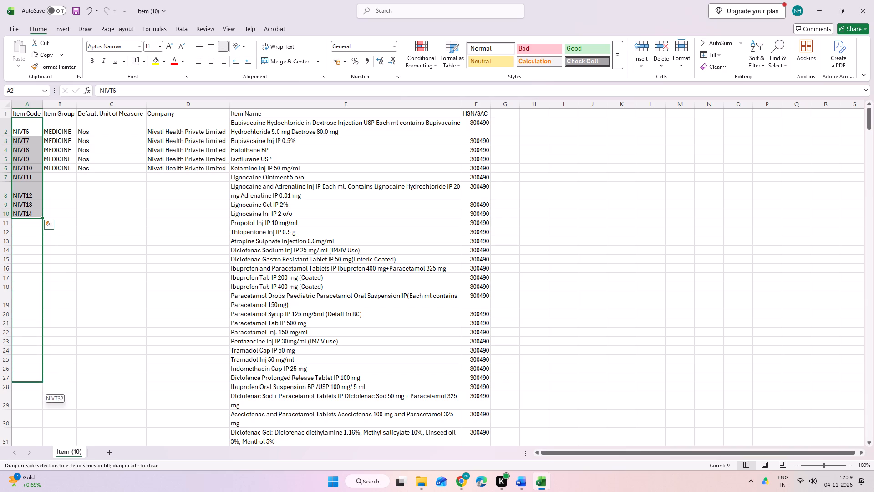
left_click_drag(45, 392, 27, 491)
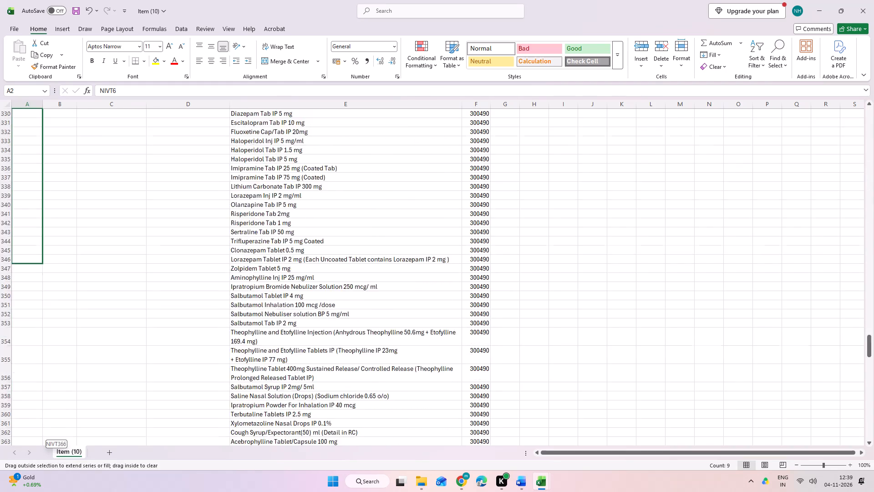
left_click_drag(27, 491, 27, 491)
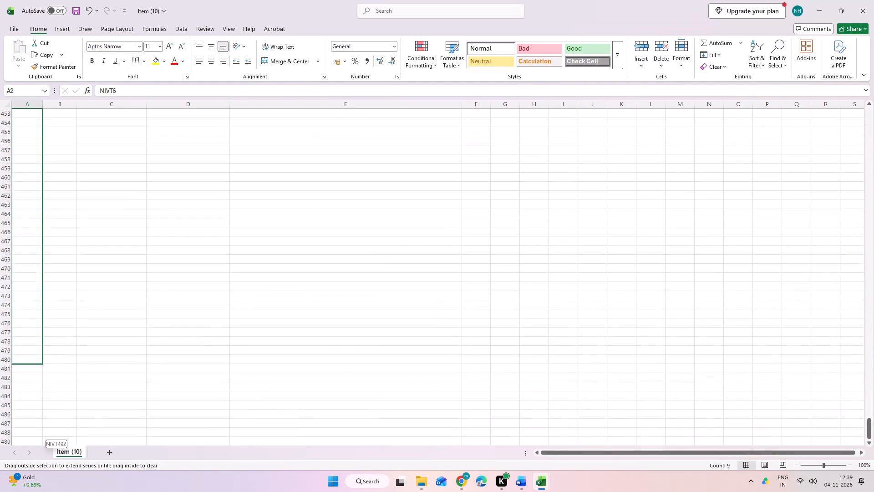
left_click_drag(27, 491, 0, 0)
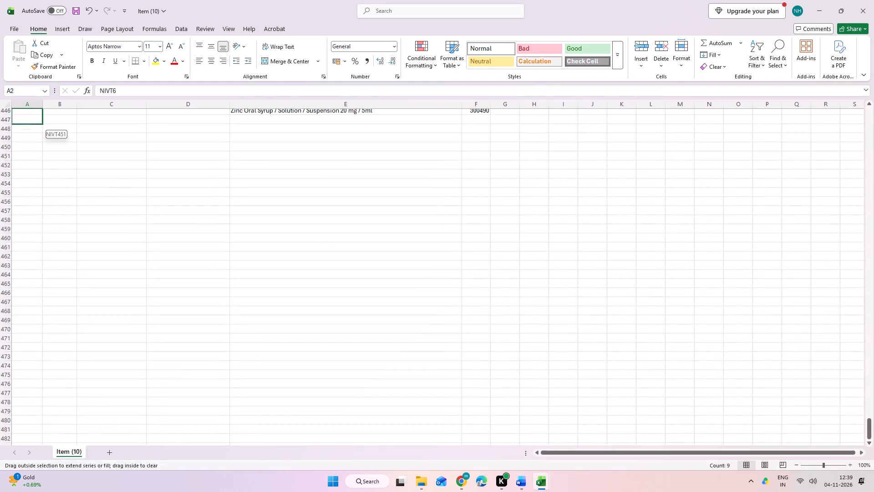
left_click_drag(0, 0, 80, 211)
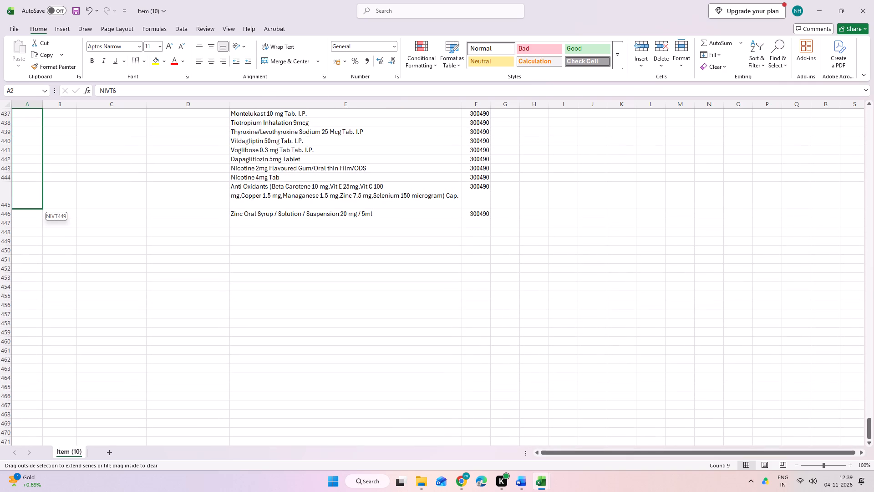
left_click_drag(80, 211, 76, 216)
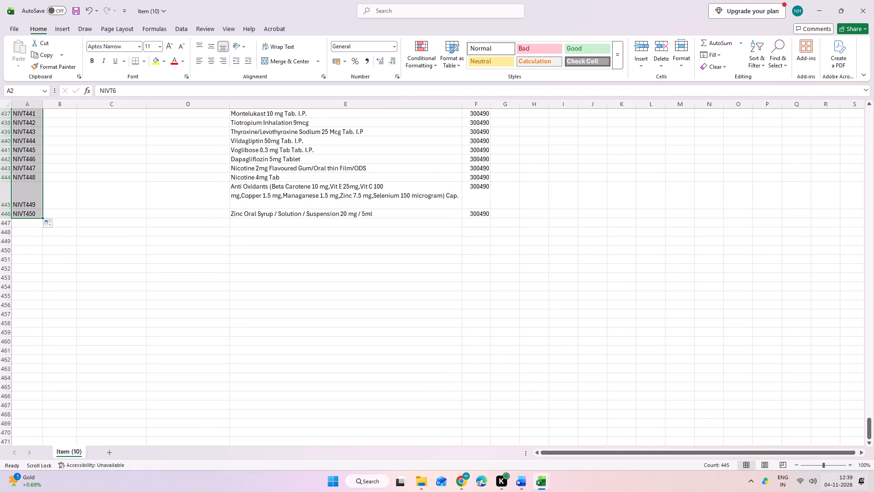
Fill the Item Group column with MEDICINE from the first five rows down to row 446.
left_click_drag(871, 424, 873, 107)
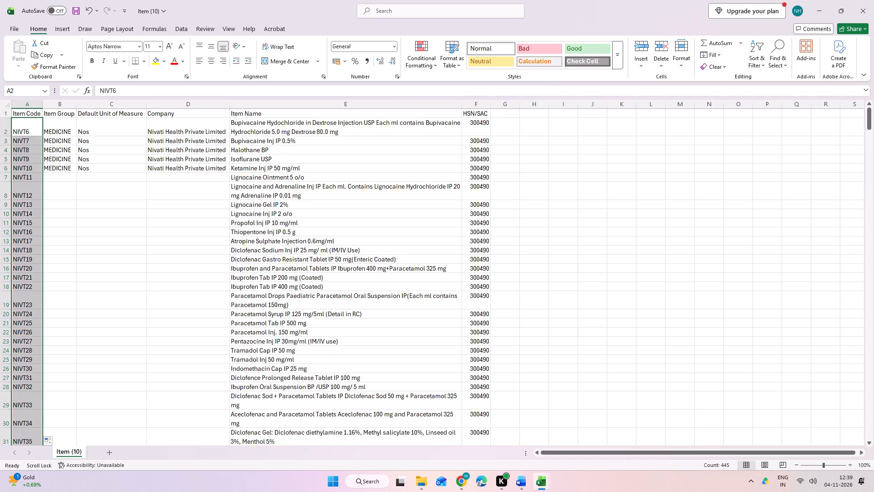
left_click_drag(57, 128, 65, 160)
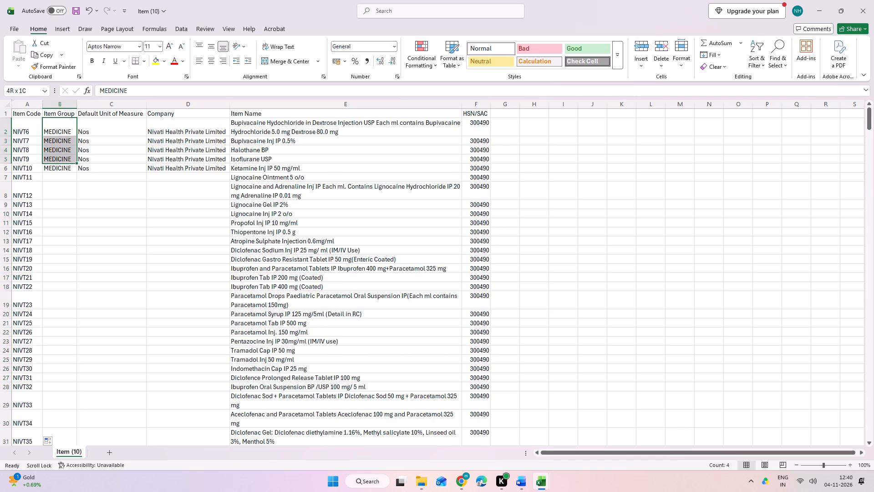
left_click_drag(65, 160, 66, 167)
left_click_drag(77, 173, 90, 331)
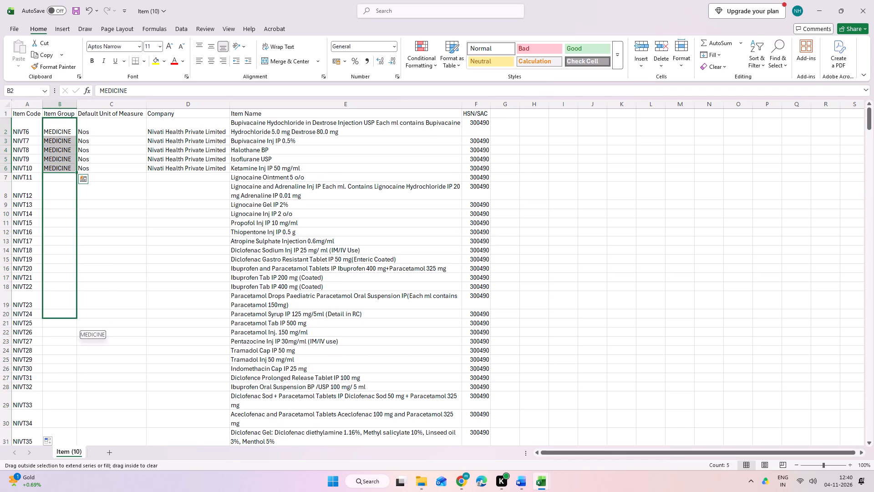
left_click_drag(90, 331, 81, 484)
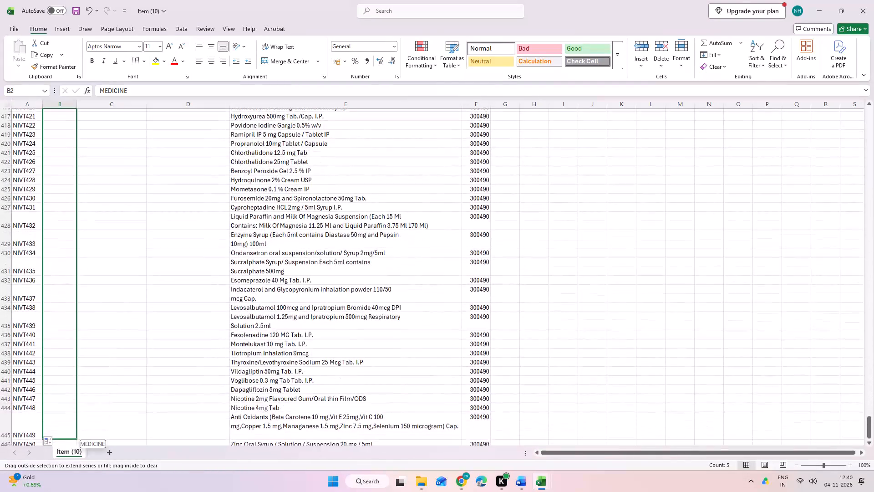
left_click_drag(81, 484, 66, 391)
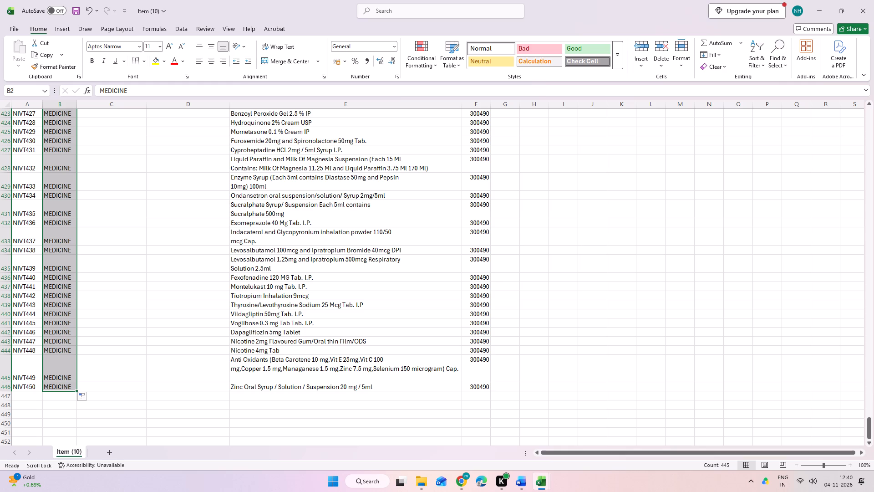
scroll(391, 296, "up", 3)
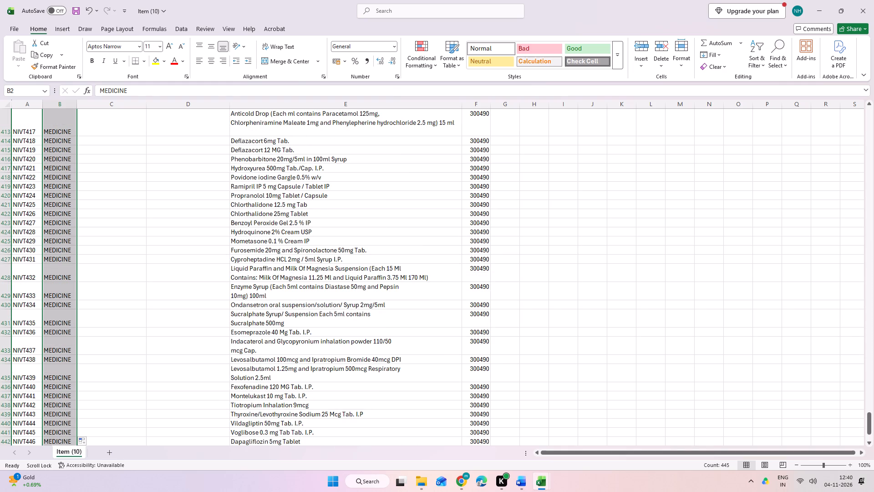
left_click(65, 305)
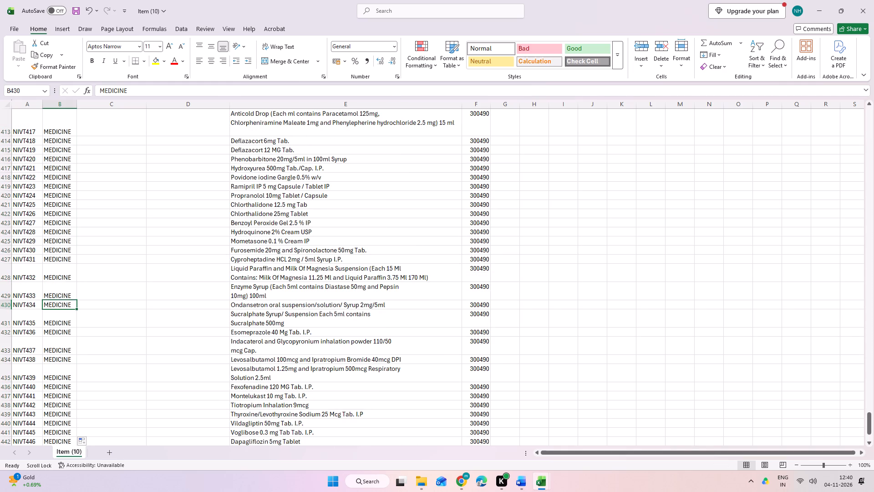
Switch from the Item (10) workbook to the Downloads folder in File Explorer.
key("alt+Tab")
key("alt+Tab")
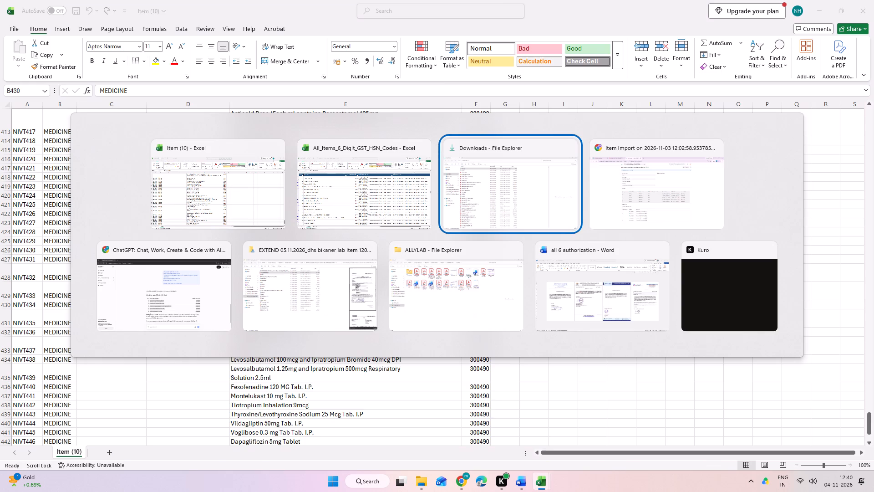
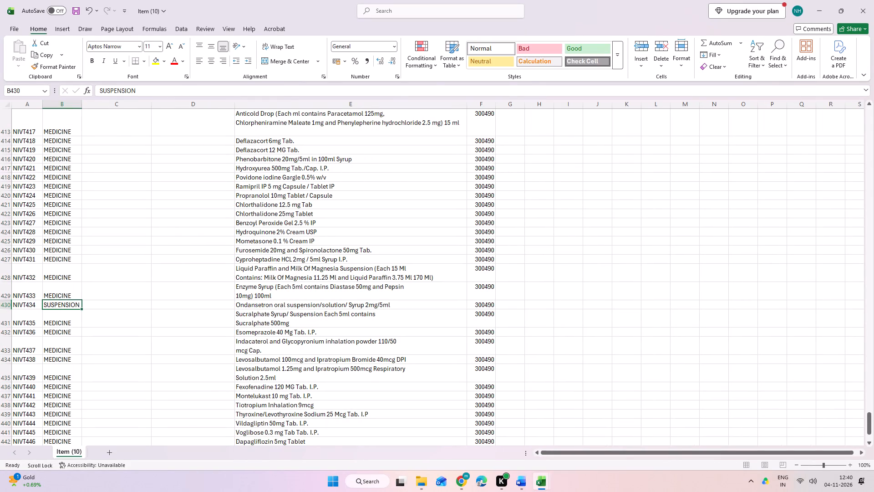
Search the sheet for ML and set the Item Group of the Cyproheptadine HCL syrup in row 427 to SUSPENSION.
key("ctrl+c")
left_click(595, 219)
key("ctrl+f")
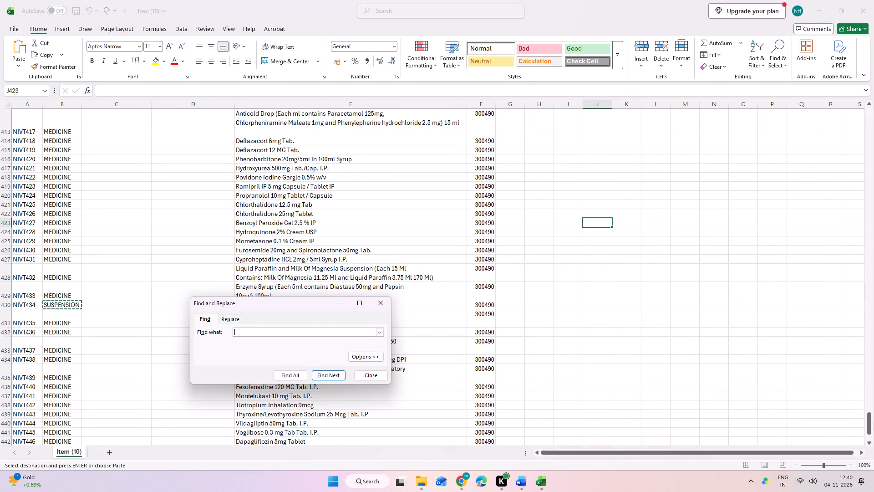
type("ML")
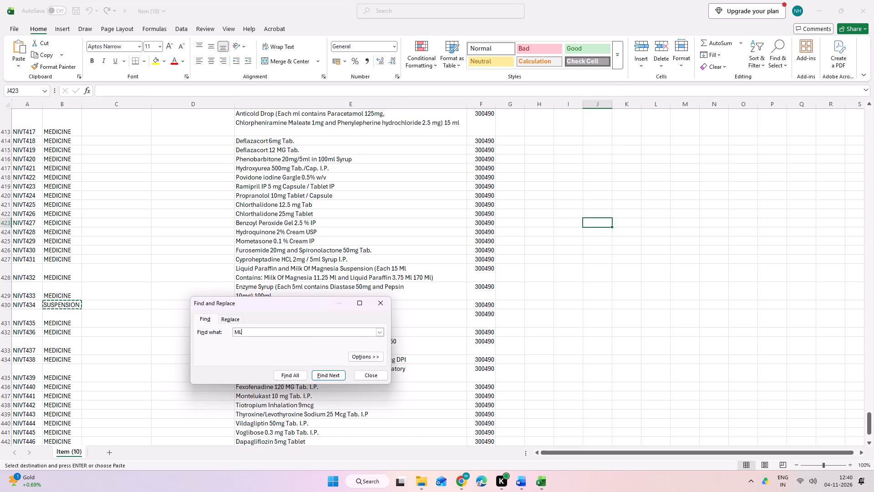
key("Return")
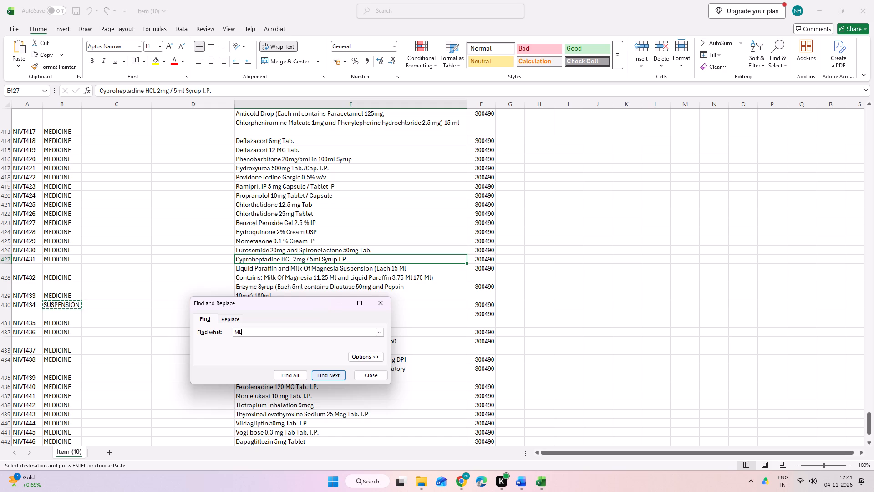
double_click(69, 261)
double_click(69, 261)
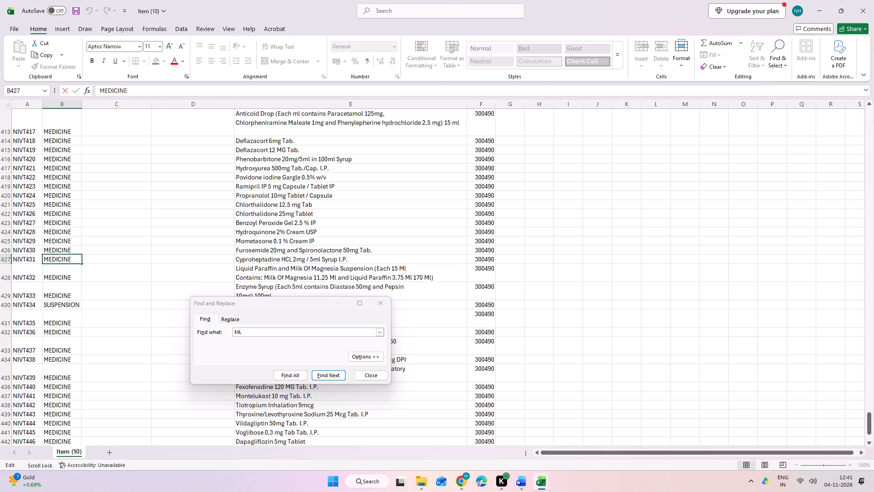
key("ctrl+v")
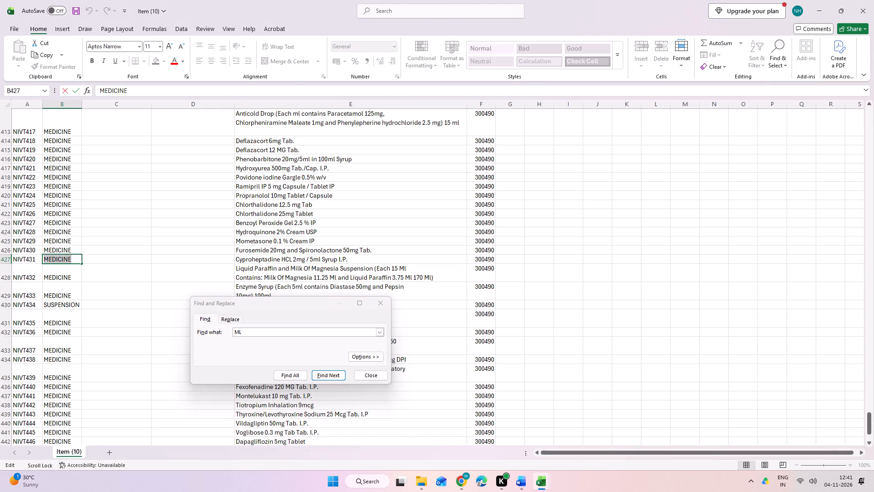
type("SUS")
key("Return")
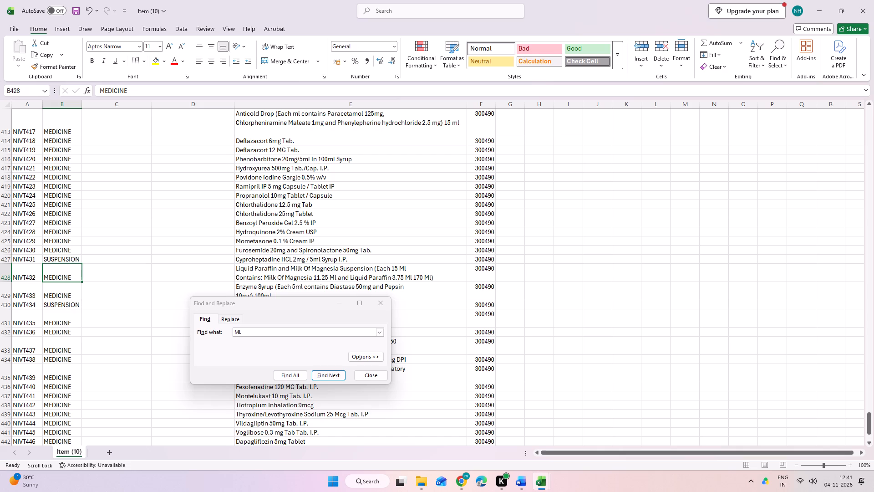
Go through the further ML matches in the Item Name column, checking for items whose group needs changing.
left_click(340, 377)
left_click(340, 376)
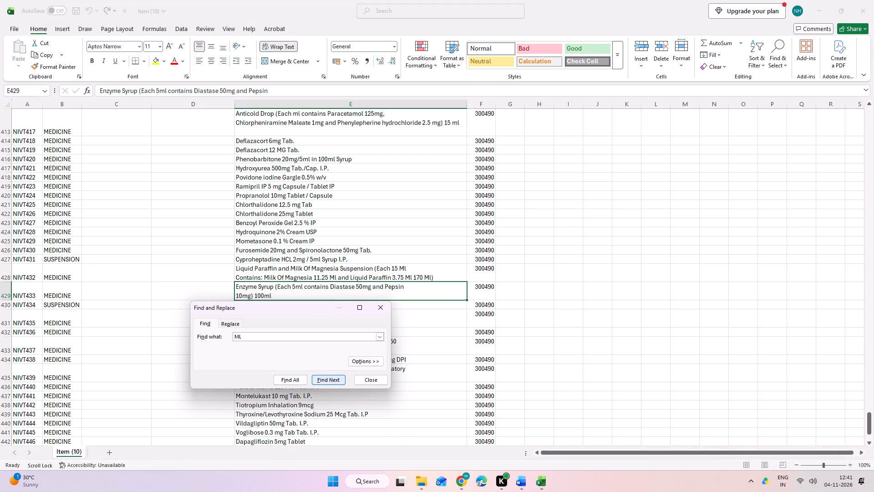
left_click(340, 380)
left_click(340, 389)
left_click(340, 408)
left_click(340, 351)
double_click(340, 362)
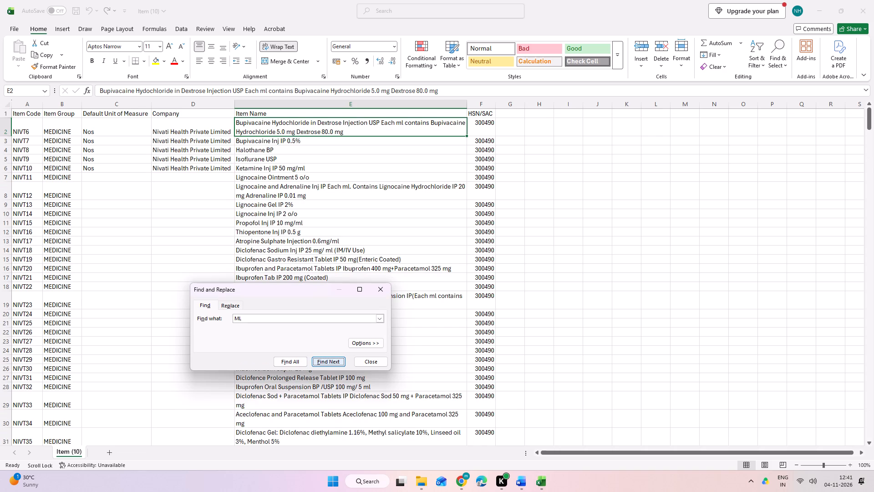
left_click(340, 362)
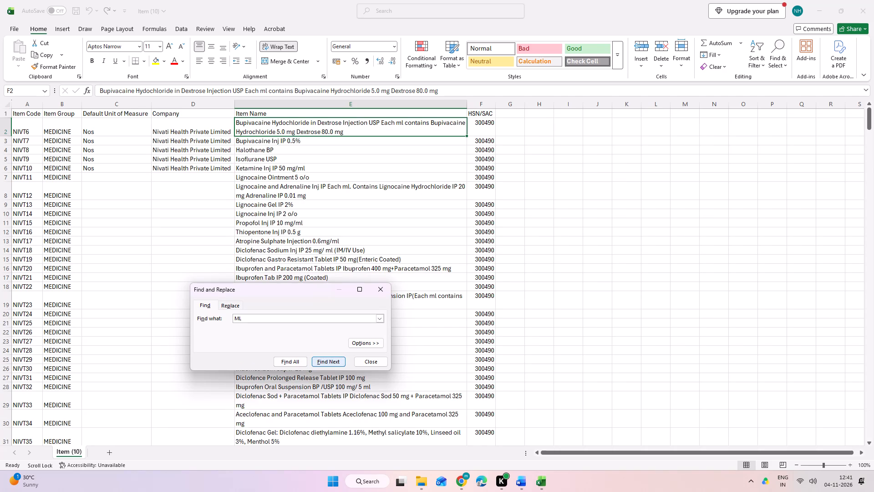
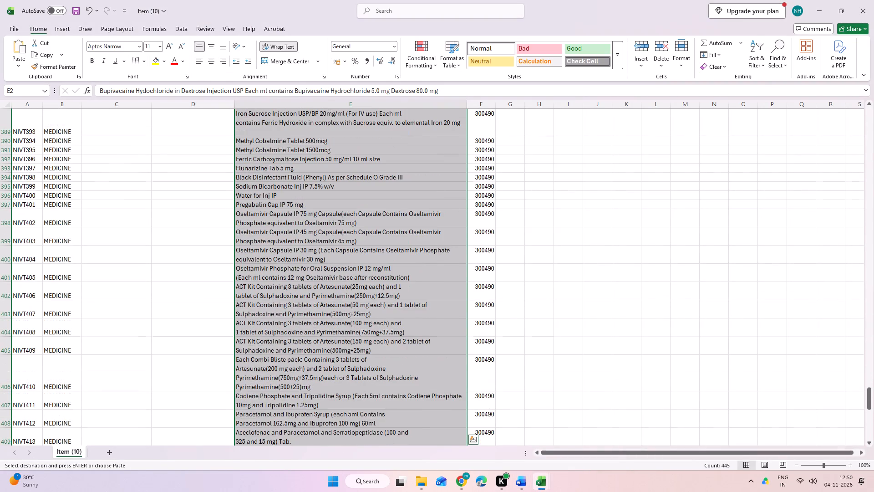
left_click_drag(870, 395, 869, 108)
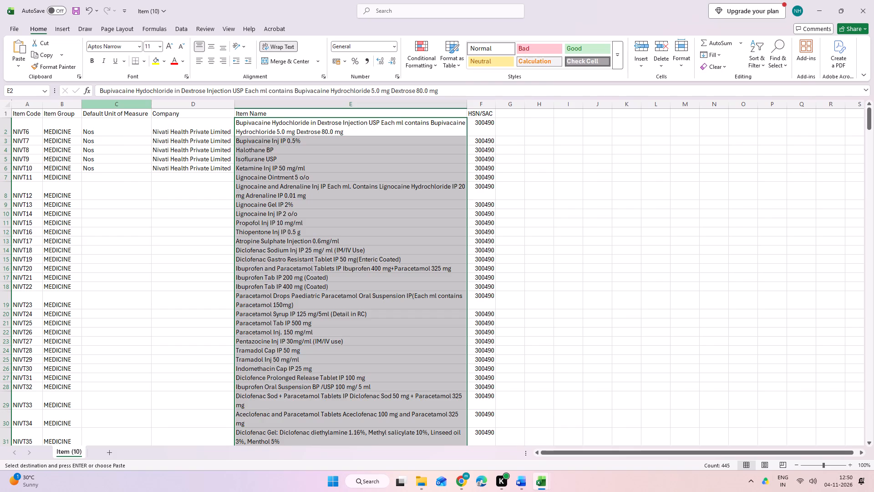
left_click(51, 130)
right_click(51, 130)
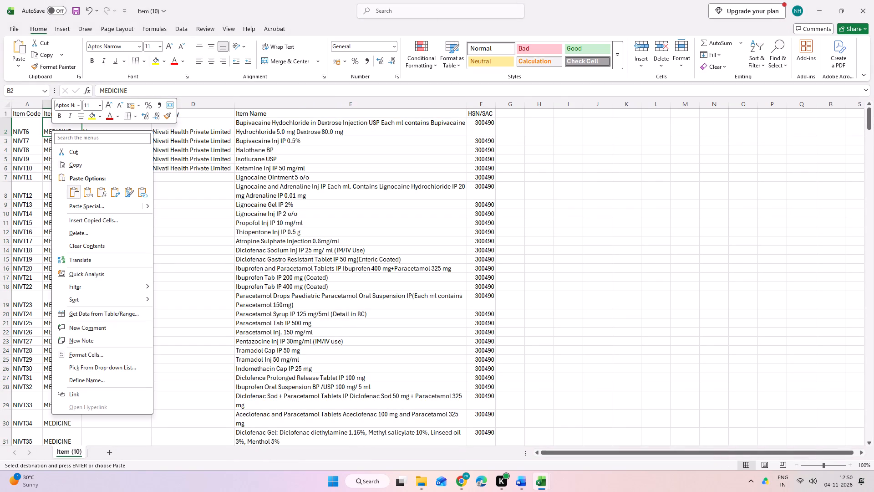
left_click(78, 190)
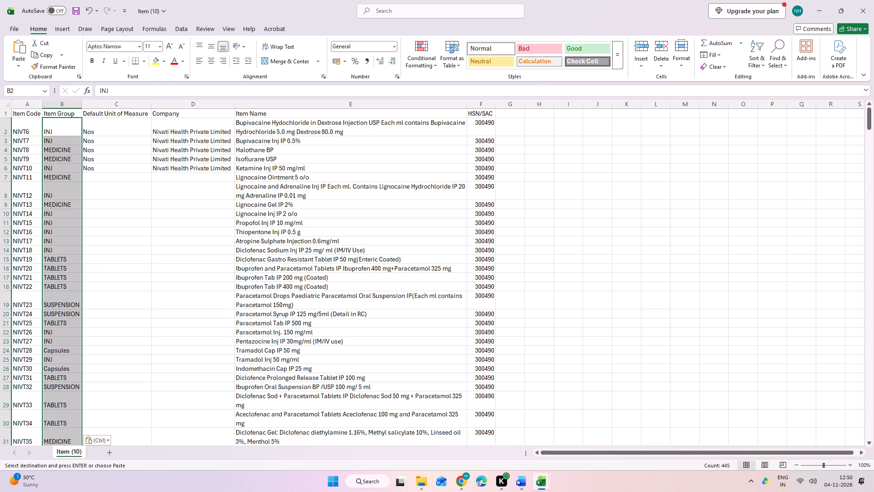
left_click(132, 217)
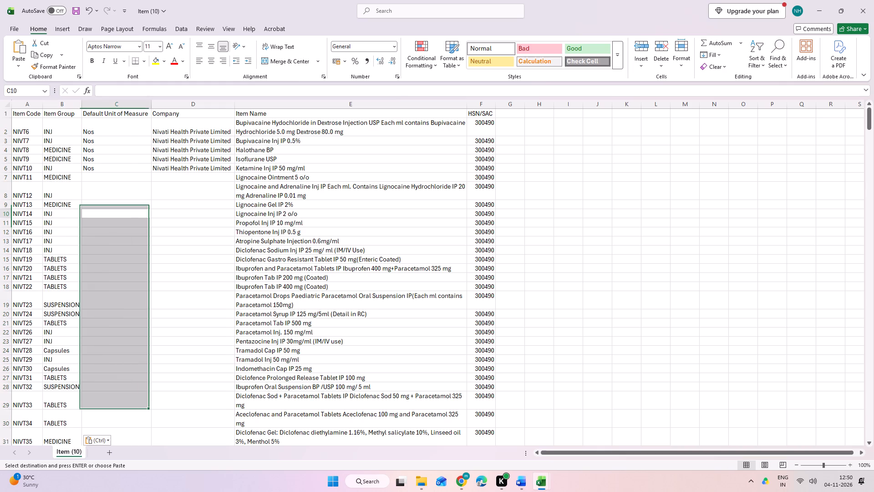
left_click(126, 197)
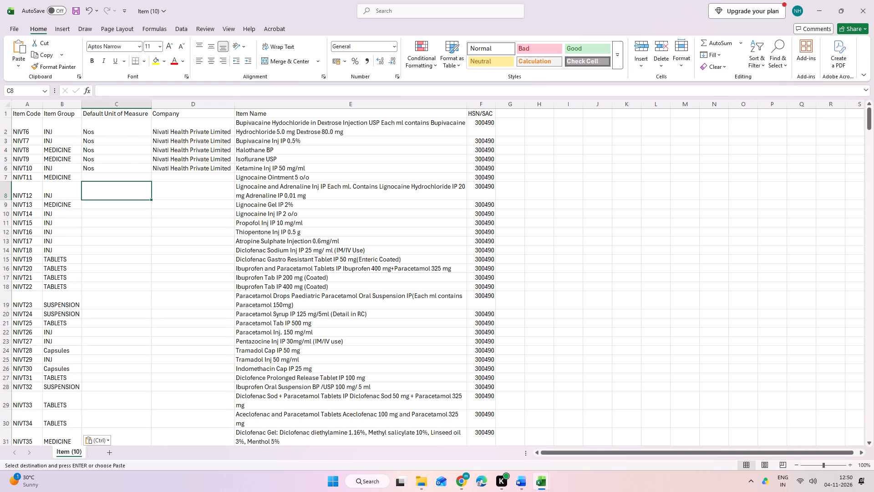
Check the pasted item groups and widen the Item Group column to fit its longest entries, such as ONCOLOGY MEDICINE.
scroll(110, 132, "down", 9)
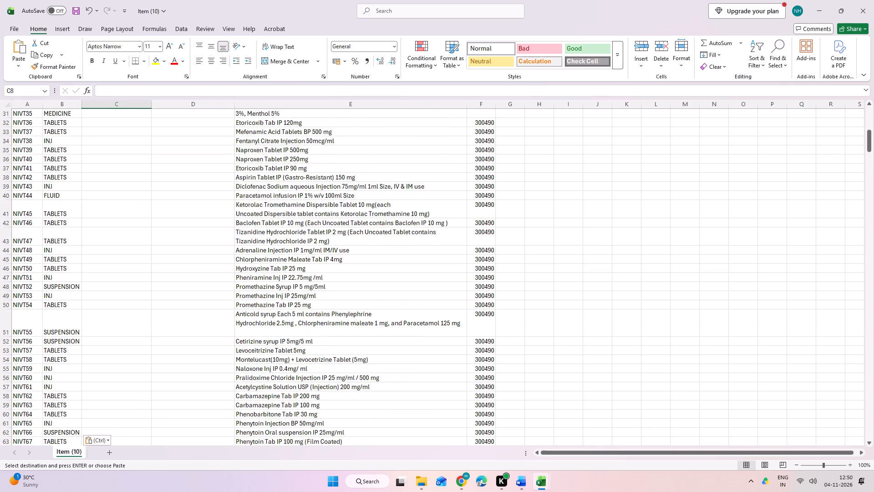
scroll(112, 132, "down", 20)
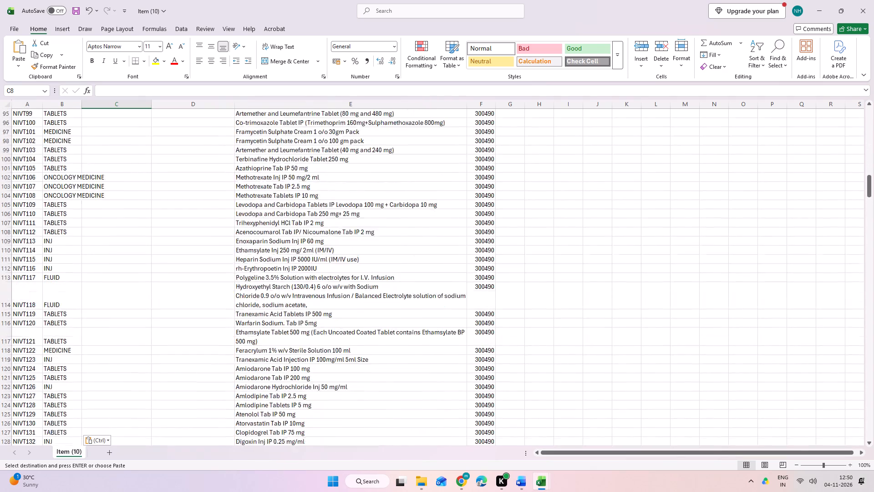
double_click(82, 104)
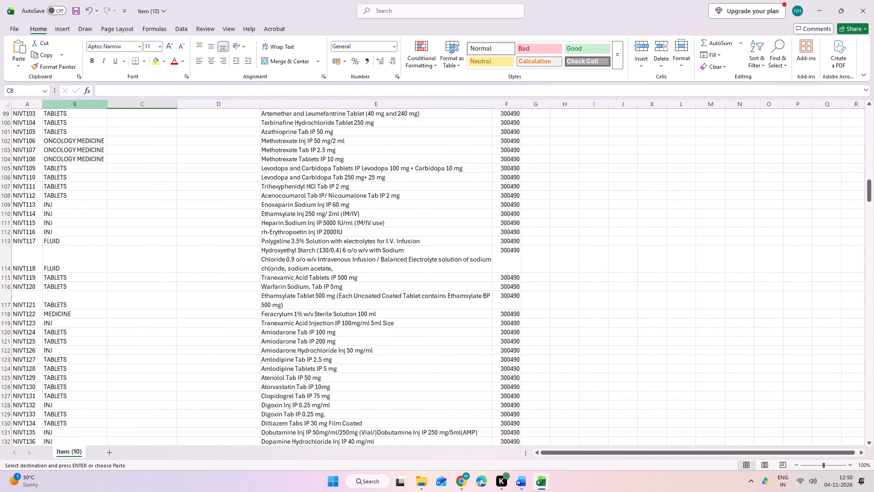
Fill the Default Unit of Measure column with Nos from C6 down to the last item in row 446.
scroll(162, 181, "up", 3)
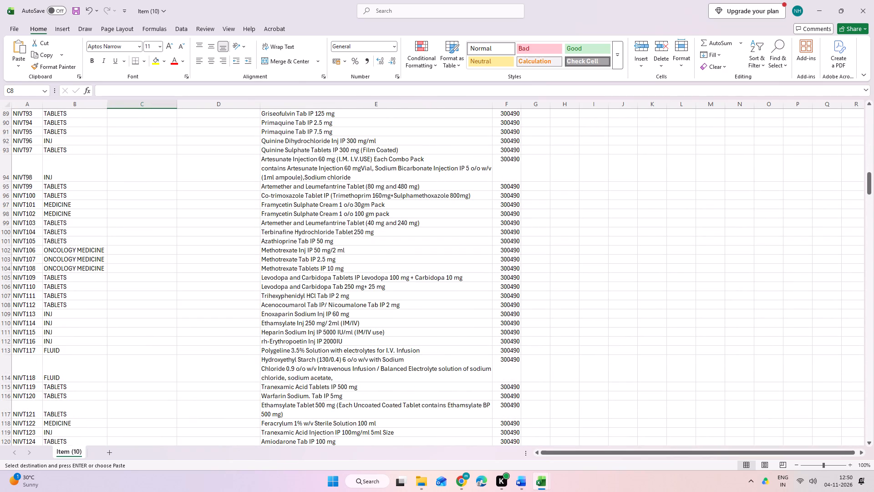
left_click_drag(872, 189, 873, 105)
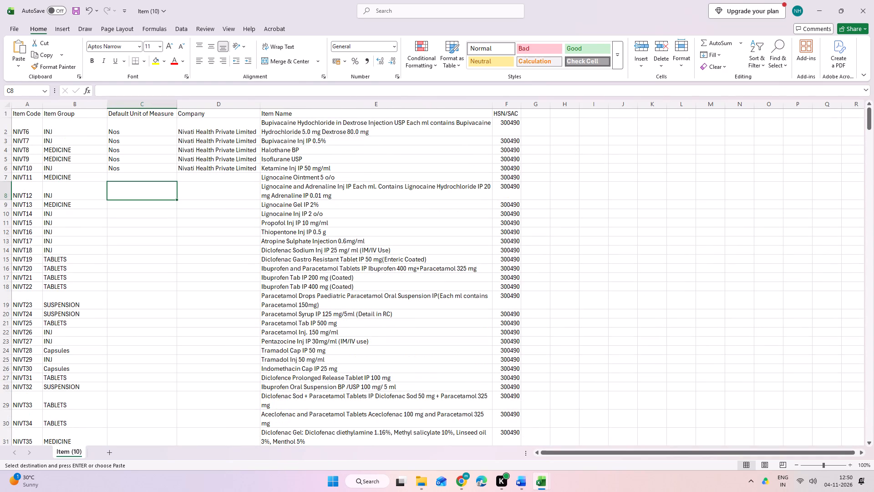
left_click(140, 167)
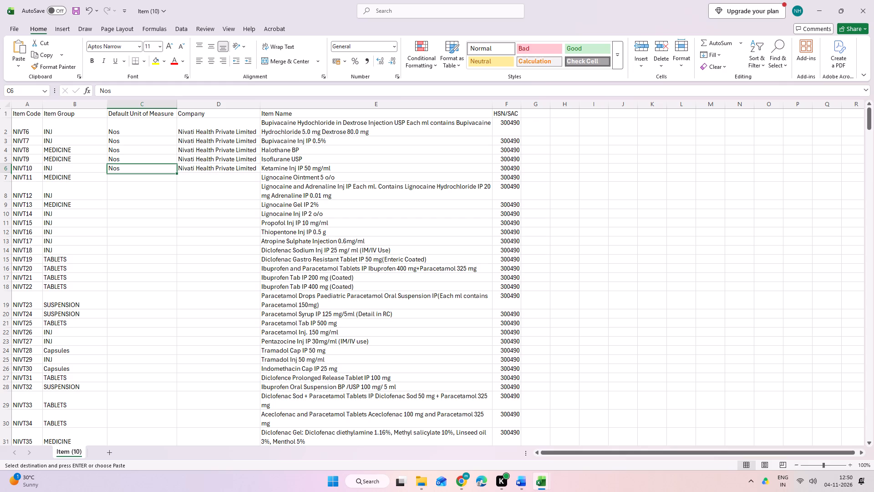
left_click_drag(177, 171, 174, 225)
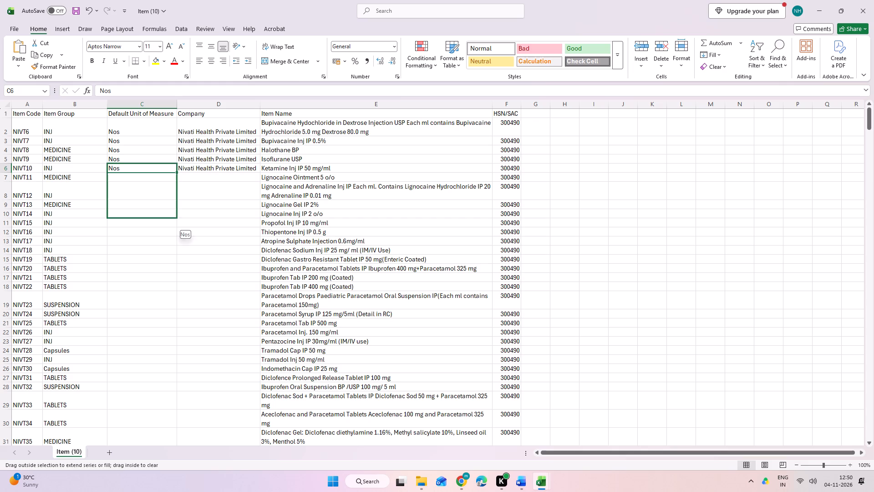
left_click_drag(174, 225, 147, 486)
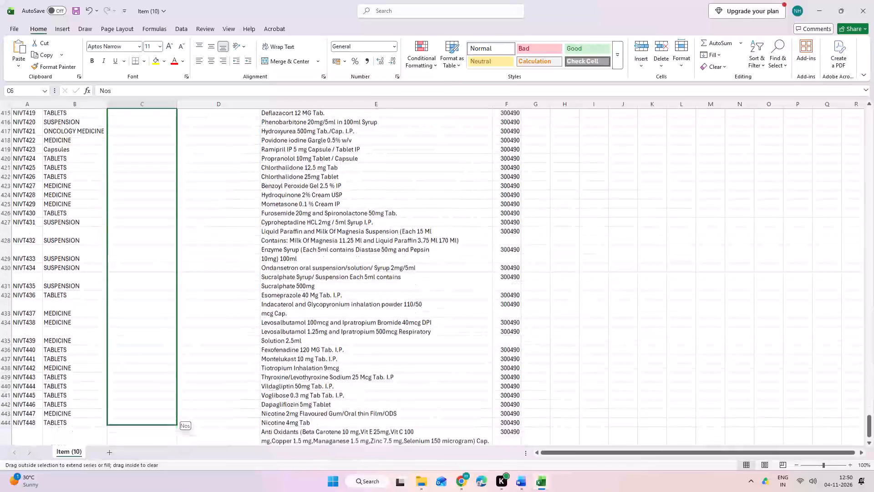
left_click_drag(147, 486, 131, 389)
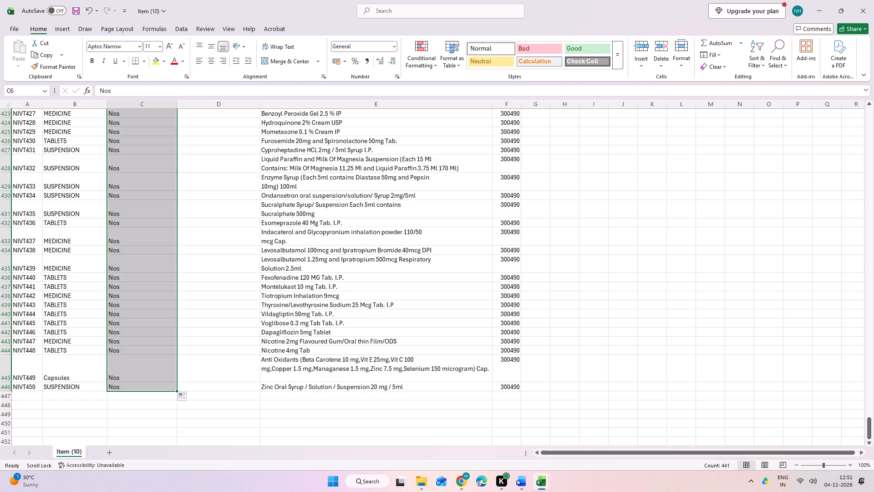
Fill the Company column with Nivati Health Private Limited from D6 down to the last item in row 446.
left_click_drag(869, 427, 873, 113)
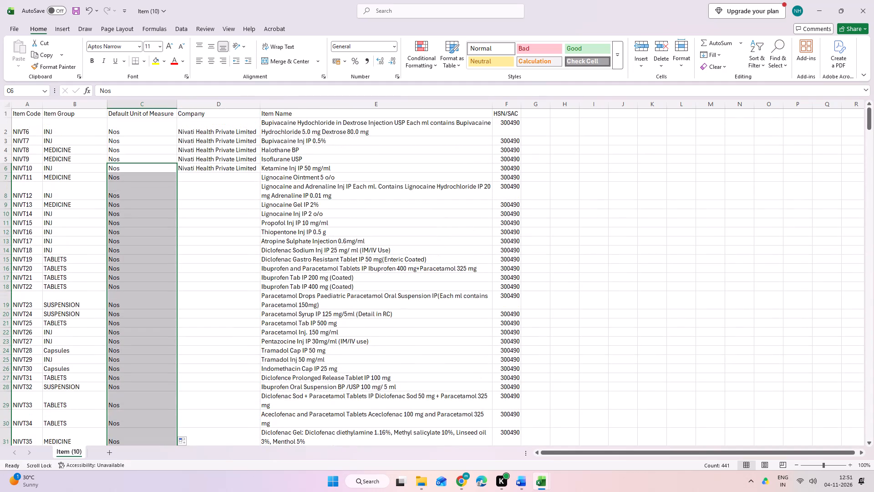
left_click(235, 173)
left_click(249, 165)
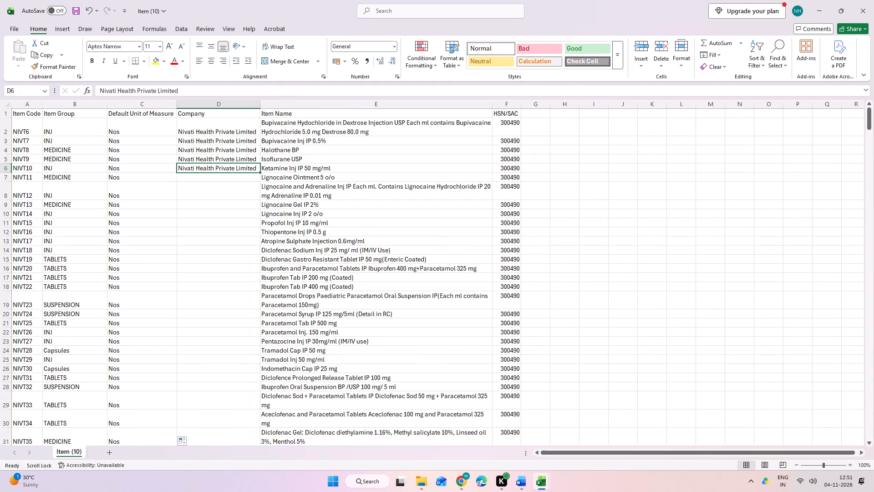
left_click_drag(261, 172, 259, 491)
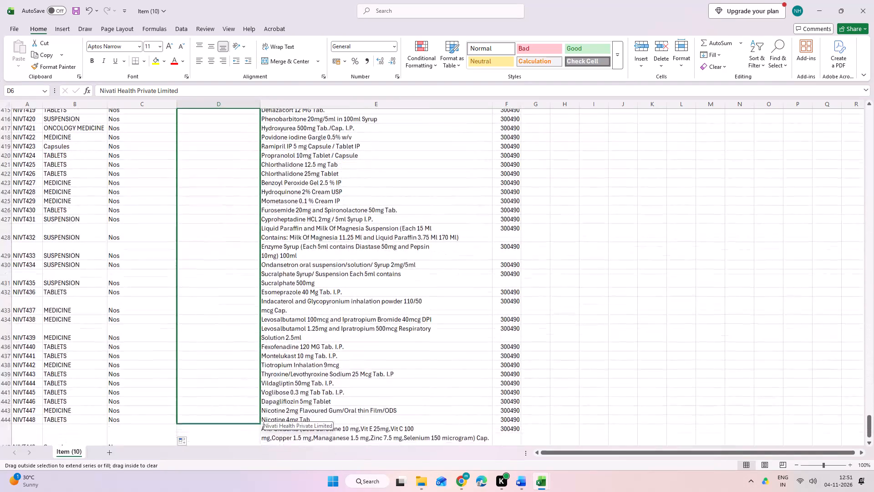
left_click_drag(259, 491, 231, 397)
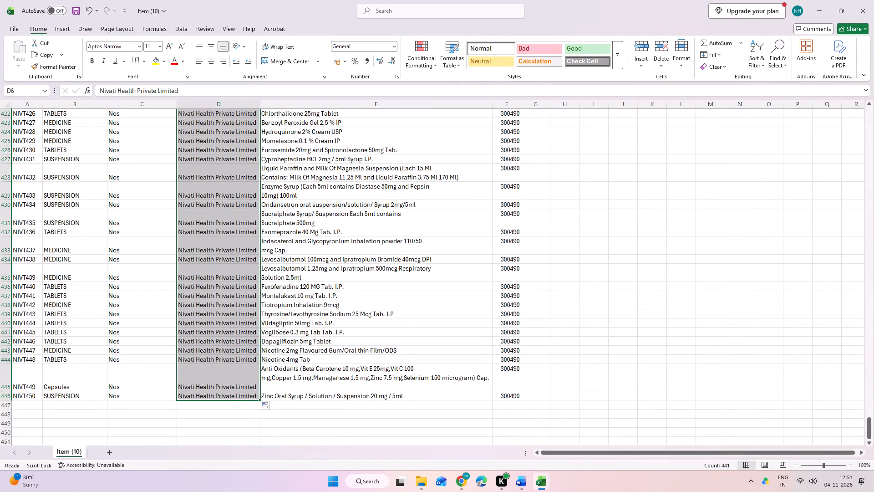
Save the Item (10) workbook.
left_click(589, 312)
key("ctrl+s")
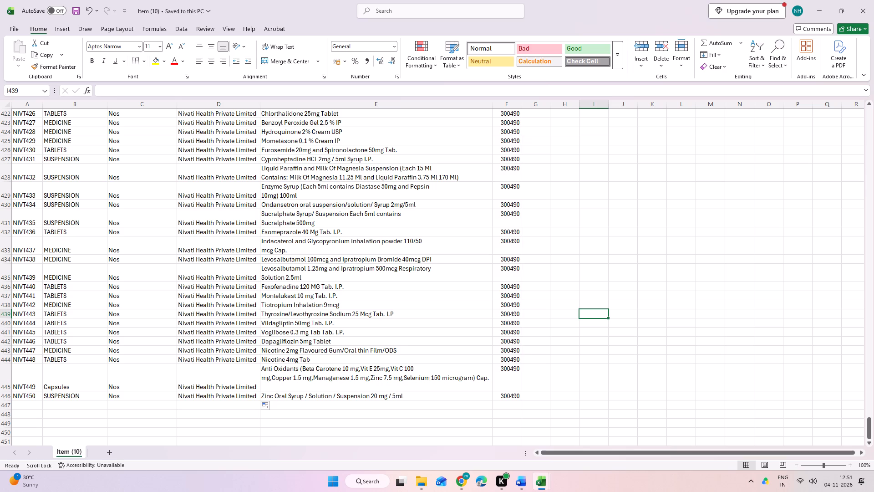
left_click_drag(867, 426, 871, 129)
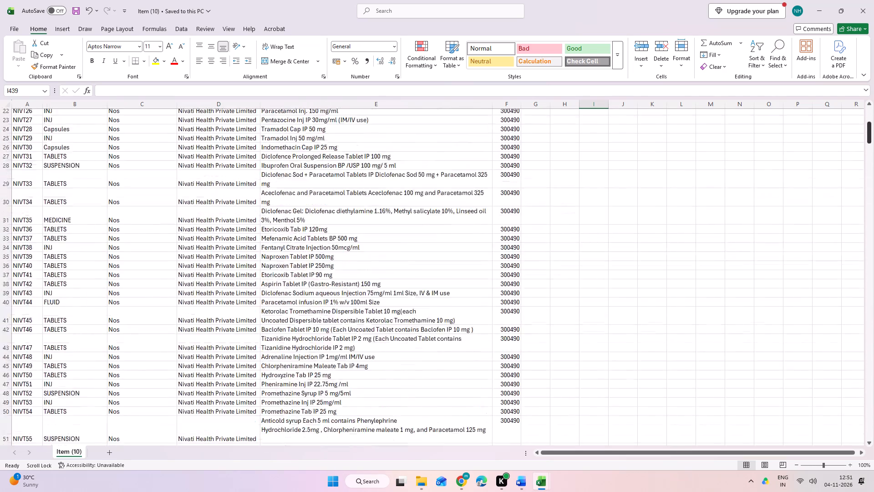
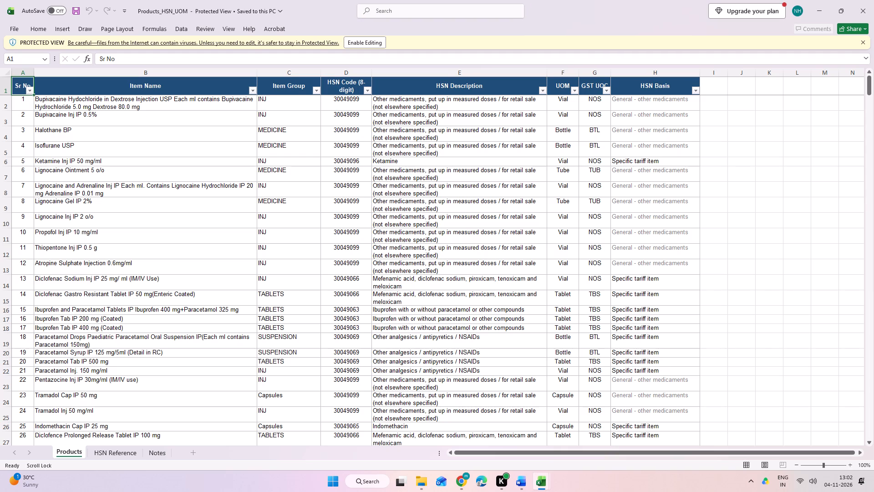
Enable editing in Products_HSN_UOM and copy its 8-digit HSN codes from D2 down to the last product in row 446.
left_click(380, 39)
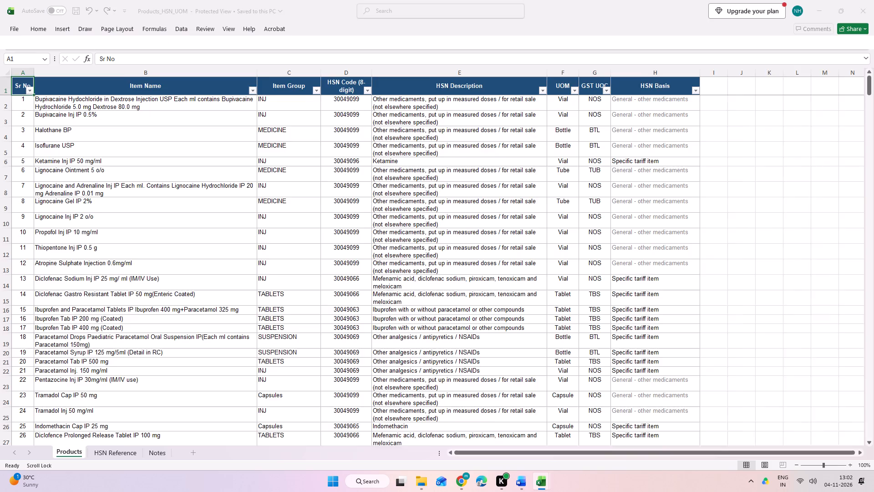
left_click_drag(356, 134, 359, 205)
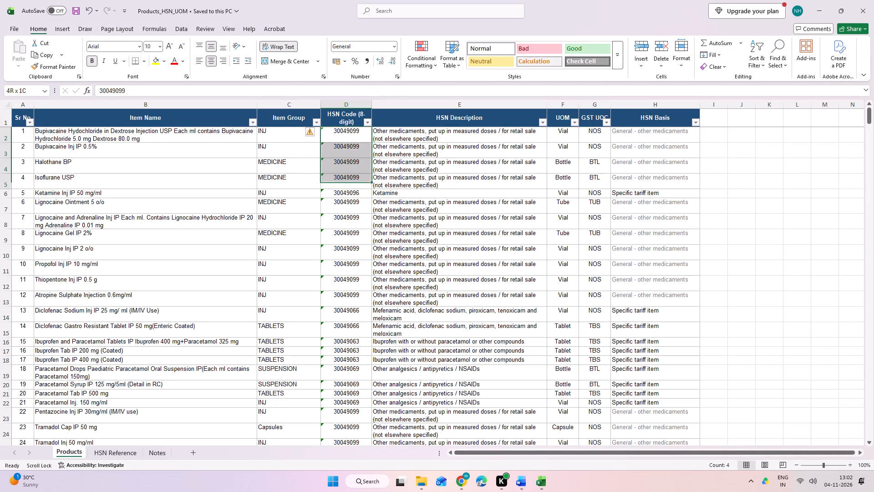
left_click_drag(359, 205, 357, 466)
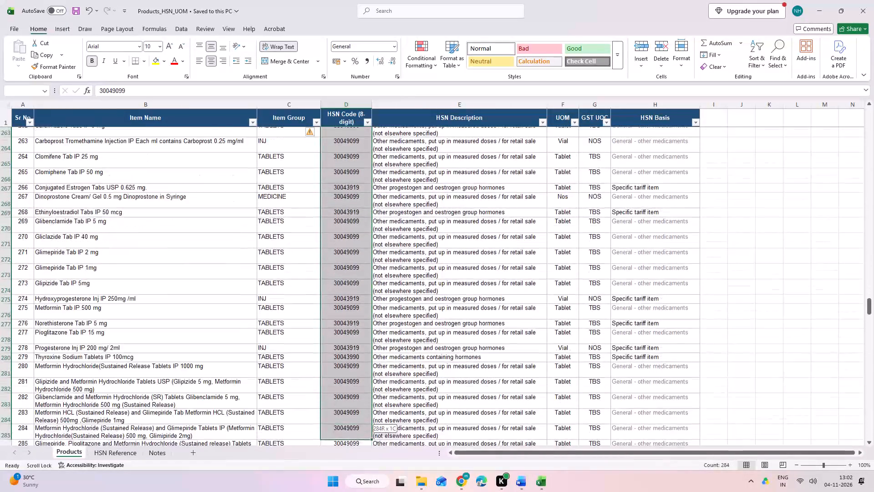
left_click_drag(357, 466, 343, 491)
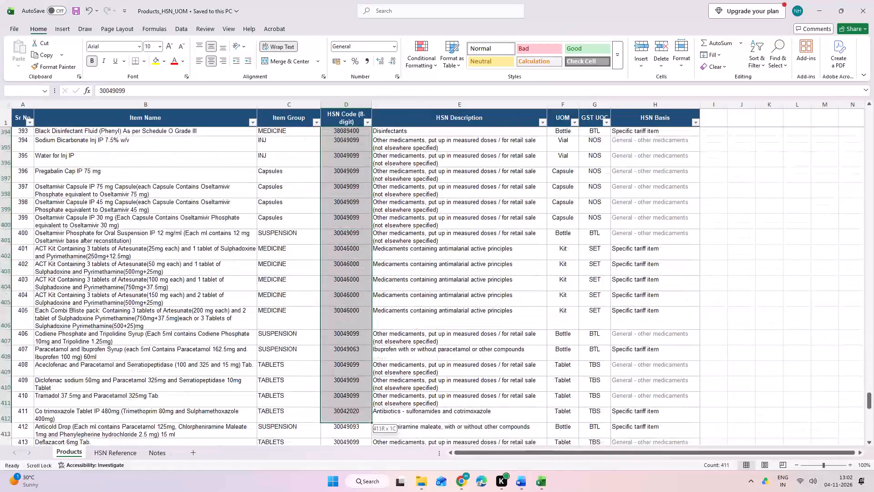
left_click_drag(343, 491, 346, 423)
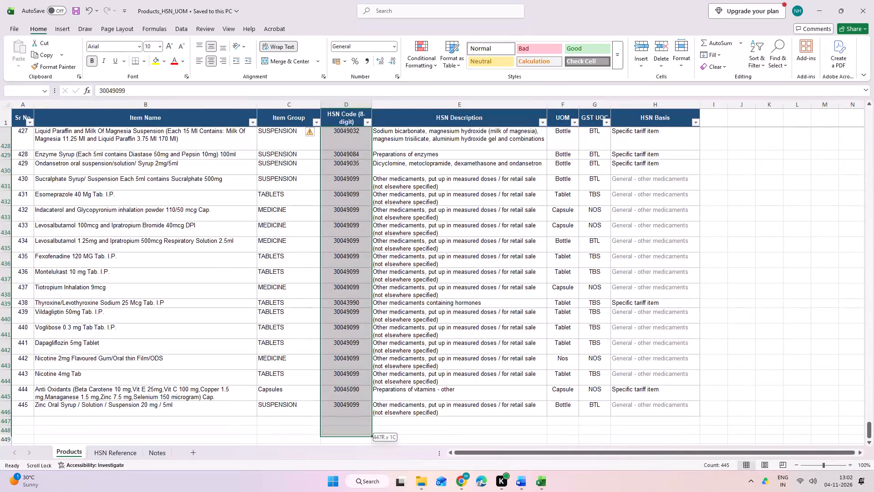
left_click_drag(346, 423, 347, 409)
key("ctrl+c")
right_click(354, 384)
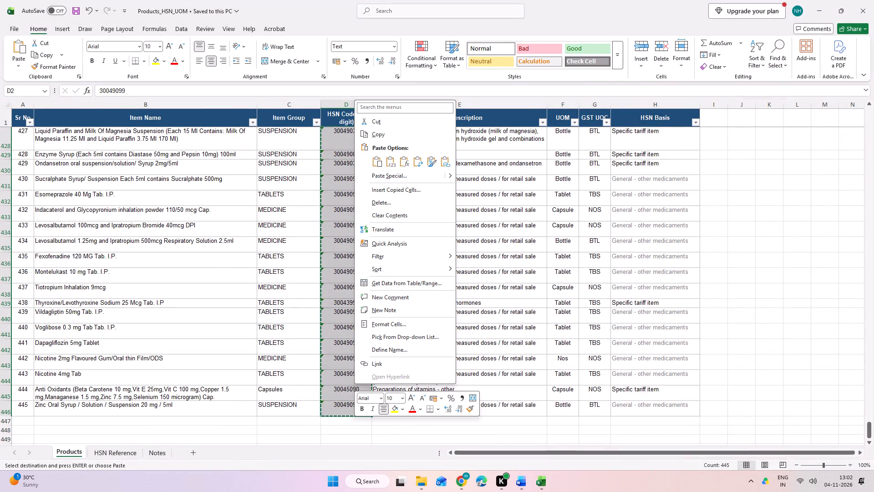
left_click(394, 131)
Switch to the Item (10) workbook and paste the copied HSN codes over the HSN/SAC column starting at F2, checking down to the last item.
key("alt+Tab")
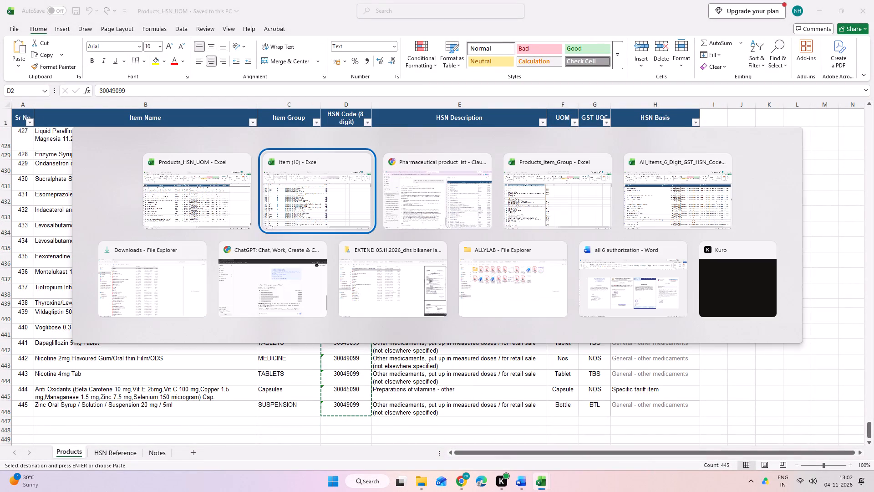
key("alt+Tab")
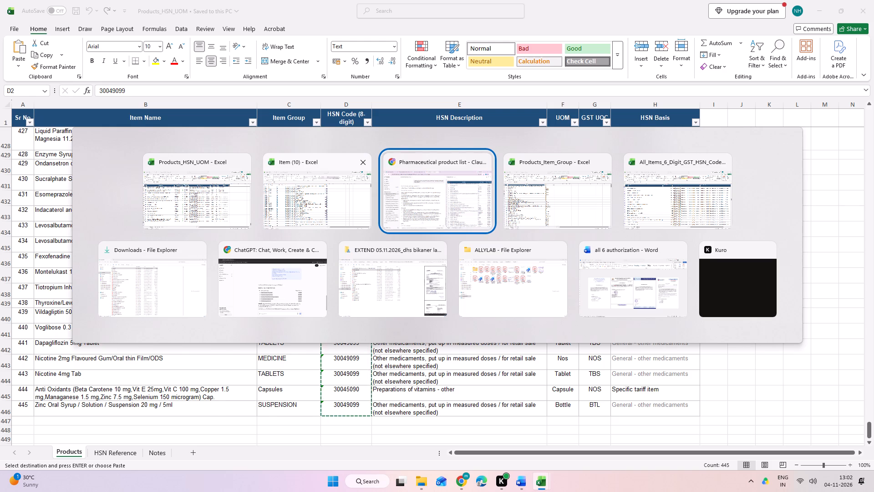
left_click(297, 202, "alt")
double_click(509, 125)
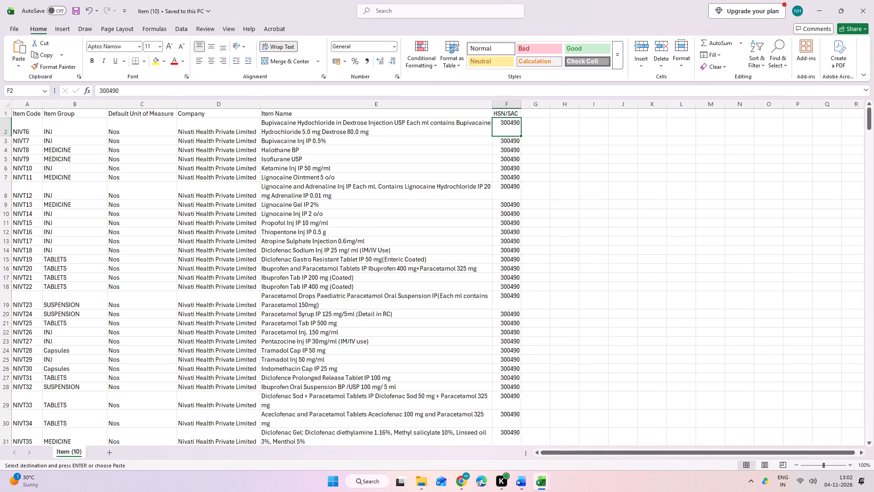
key("ctrl+v")
double_click(515, 133)
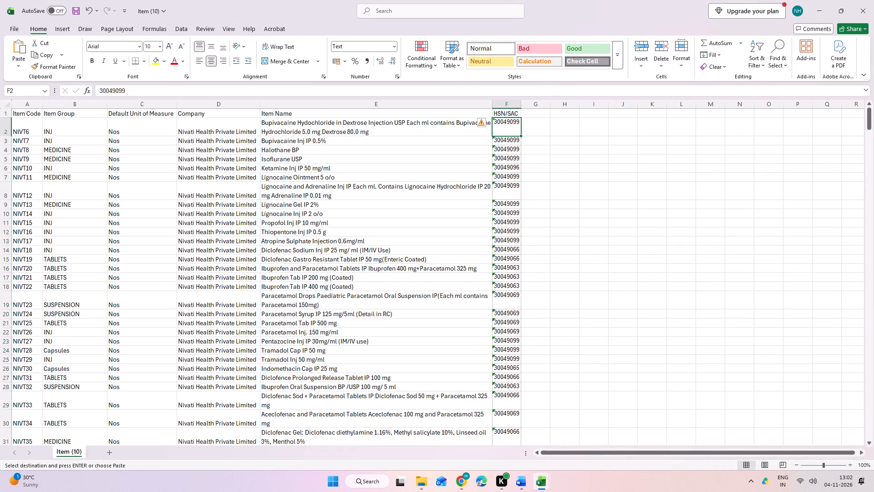
left_click(534, 133)
double_click(512, 144)
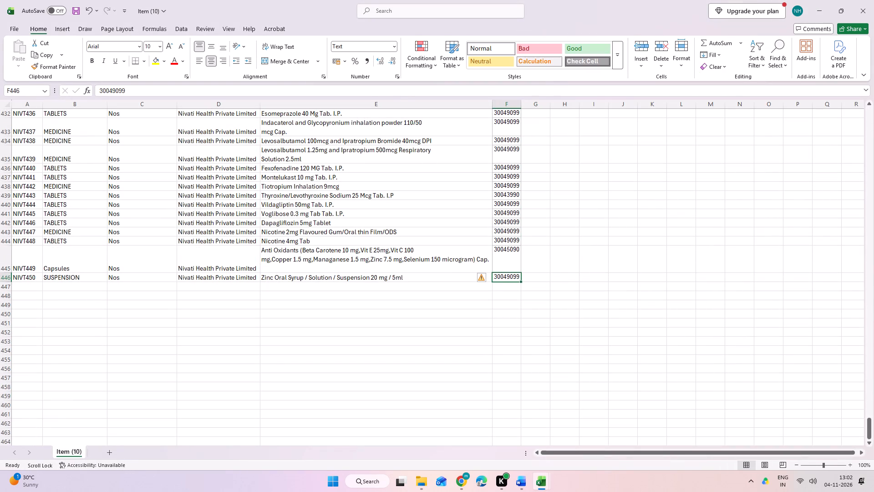
left_click(586, 231)
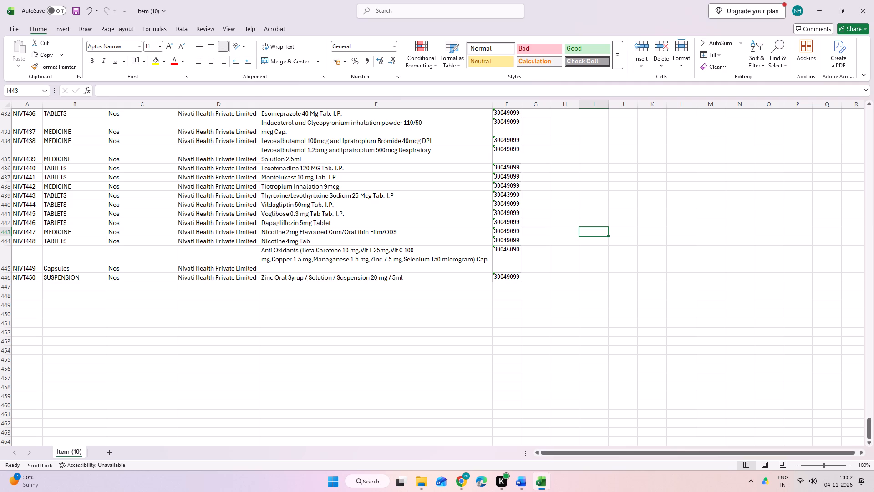
left_click_drag(873, 431, 873, 423)
left_click_drag(870, 427, 865, 158)
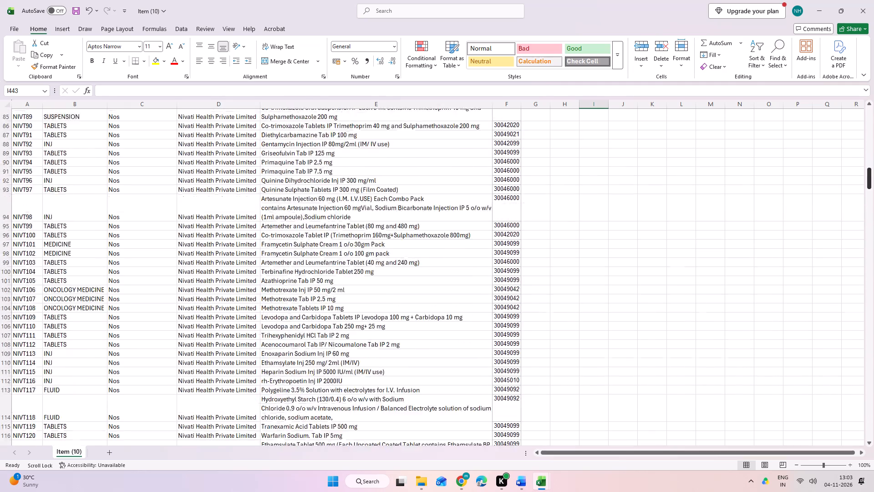
left_click_drag(865, 158, 868, 78)
scroll(491, 278, "down", 5)
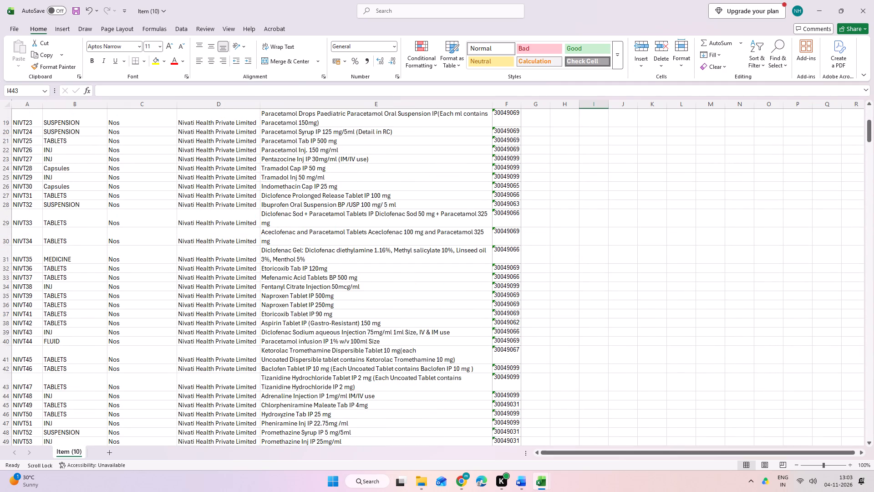
Switch back to Products_HSN_UOM and copy the UOM values from F2 down to the last product in row 446.
key("alt+Tab")
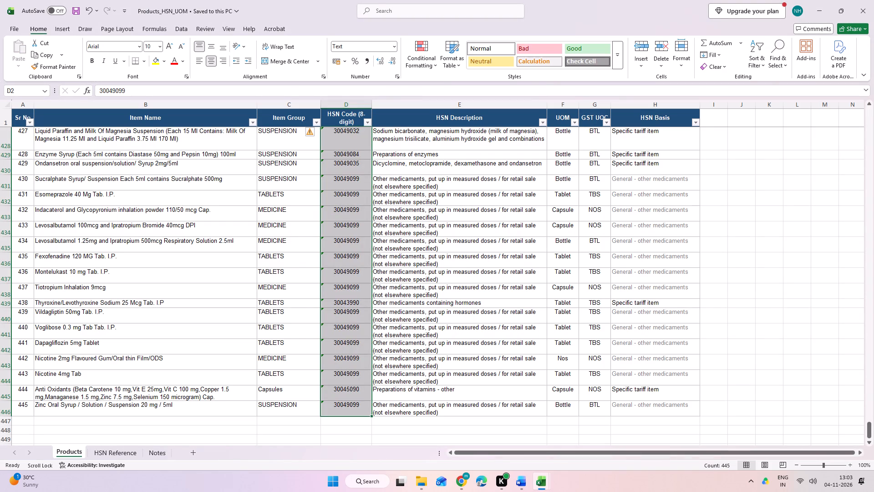
left_click_drag(564, 139, 562, 412)
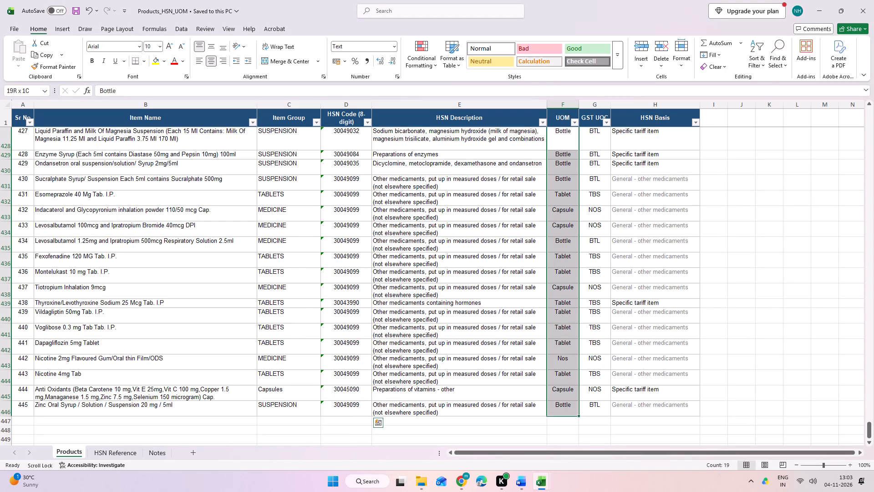
left_click_drag(562, 412, 569, 434)
left_click(685, 366)
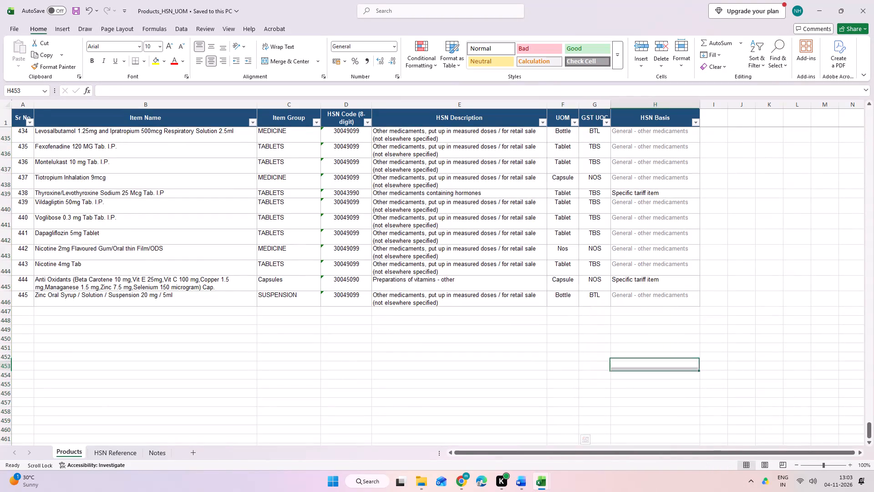
left_click_drag(867, 428, 861, 105)
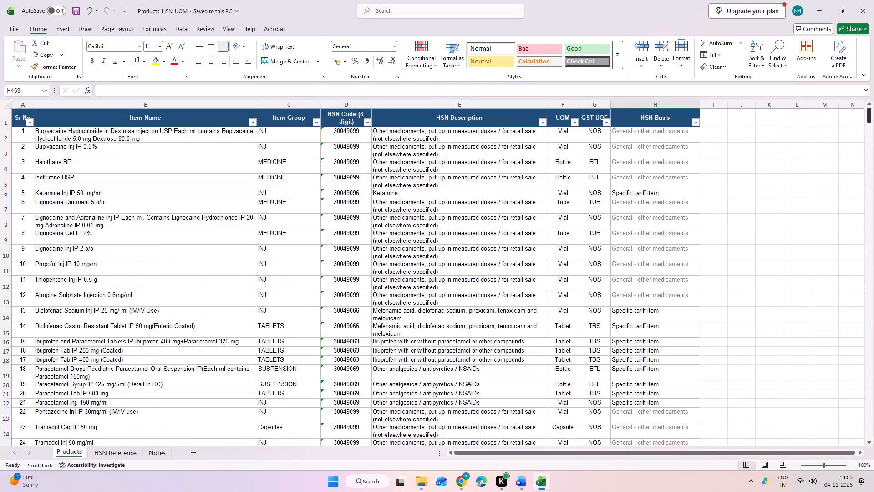
left_click_drag(861, 105, 861, 97)
left_click(726, 195)
left_click_drag(567, 133, 564, 190)
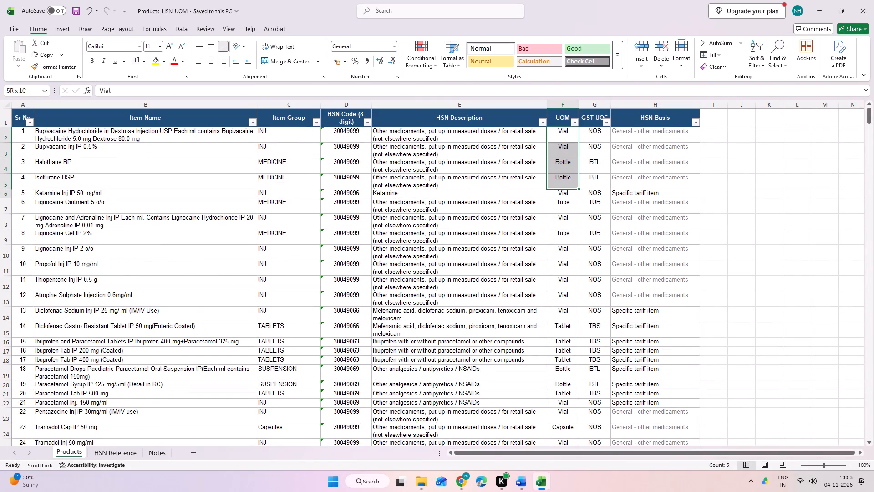
left_click_drag(564, 190, 549, 491)
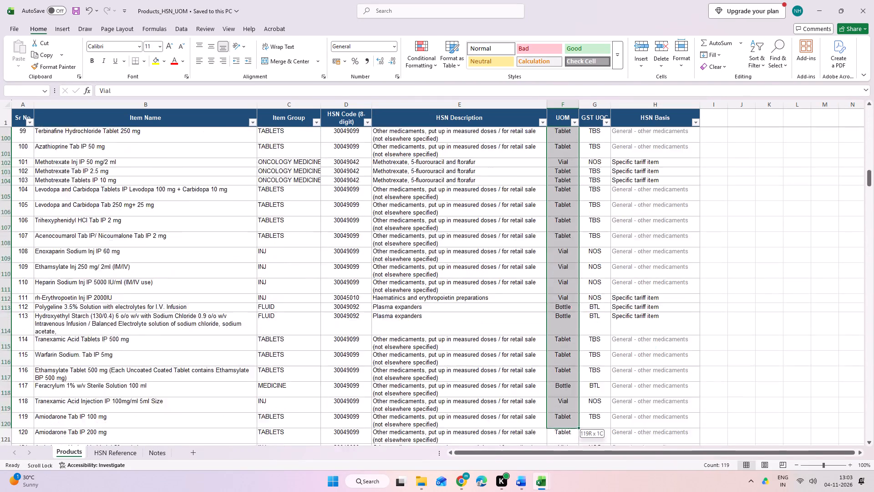
left_click_drag(549, 491, 547, 491)
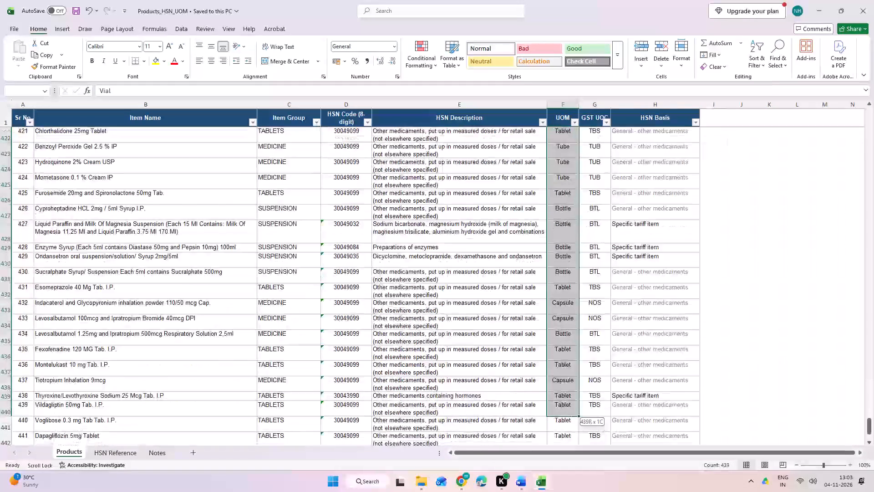
left_click_drag(547, 491, 559, 421)
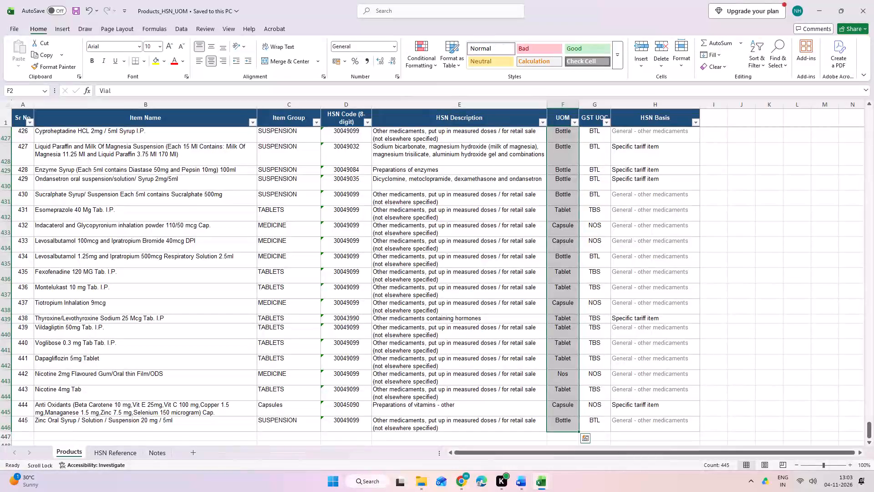
key("ctrl+c")
Return to Item (10) and paste the copied units over the Default Unit of Measure column starting at C2.
key("alt+Tab")
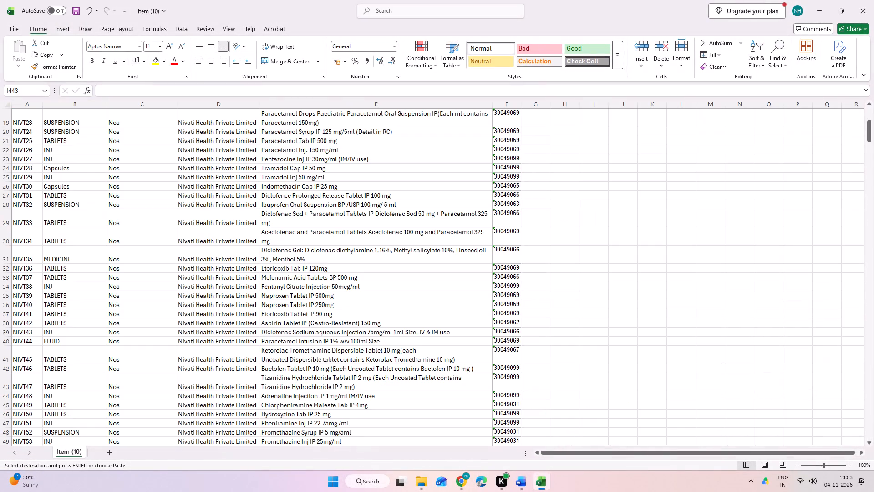
left_click_drag(873, 136, 872, 96)
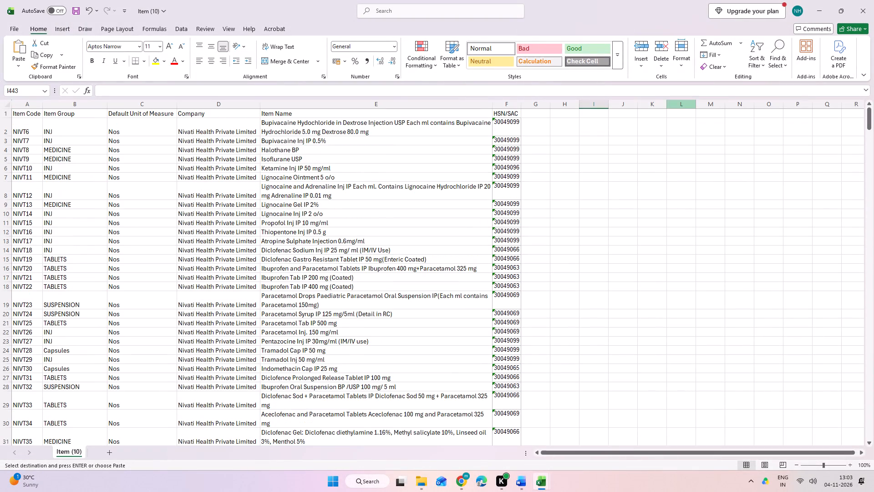
left_click(111, 125)
key("ctrl+v")
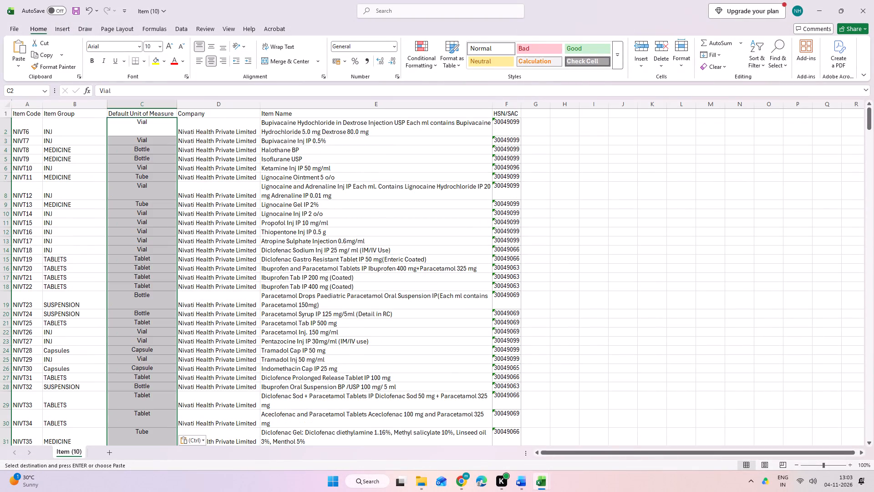
left_click(673, 240)
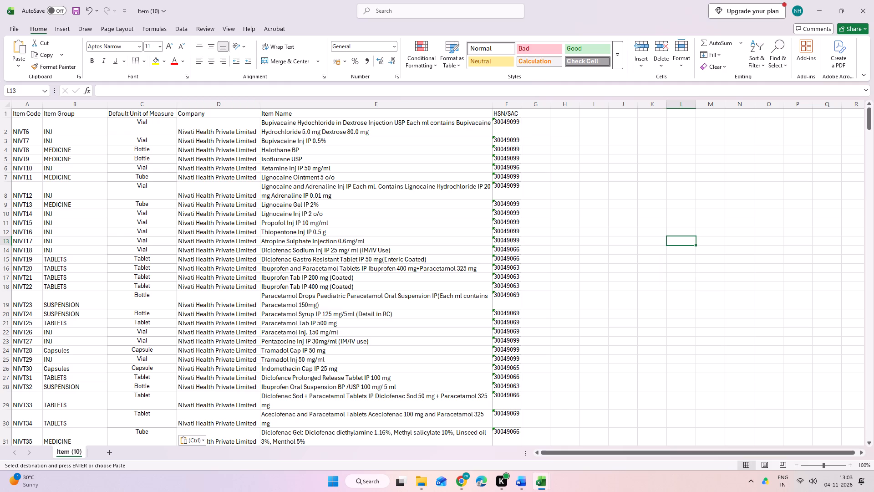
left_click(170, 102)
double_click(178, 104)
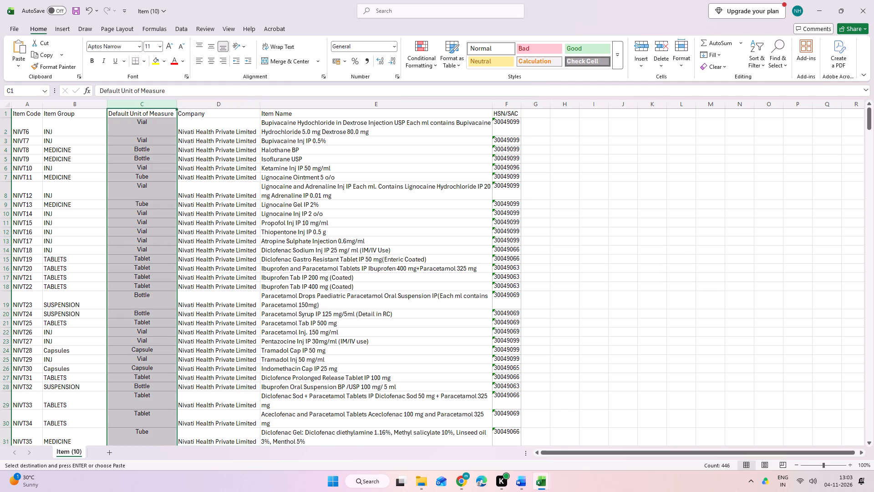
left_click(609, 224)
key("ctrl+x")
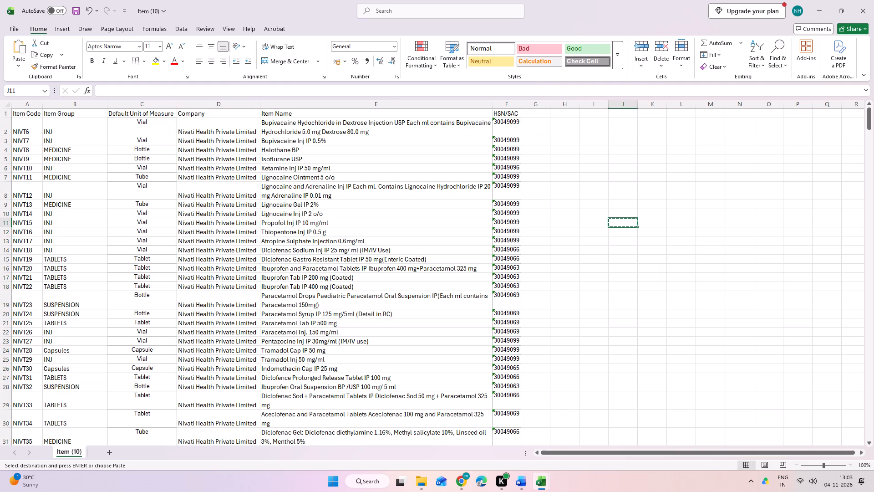
Apply the formatting of the item name cell E11 to the entire Item (10) sheet with Format Painter.
left_click(324, 220)
left_click(37, 68)
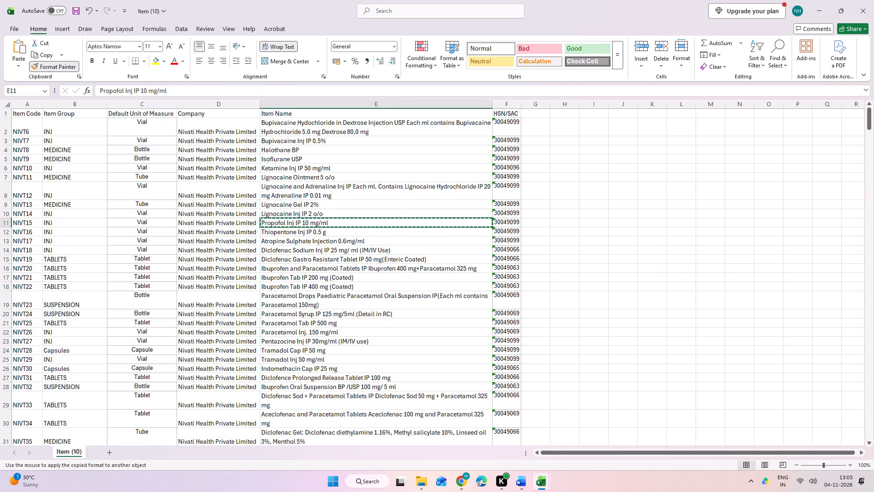
left_click(6, 101)
left_click(570, 201)
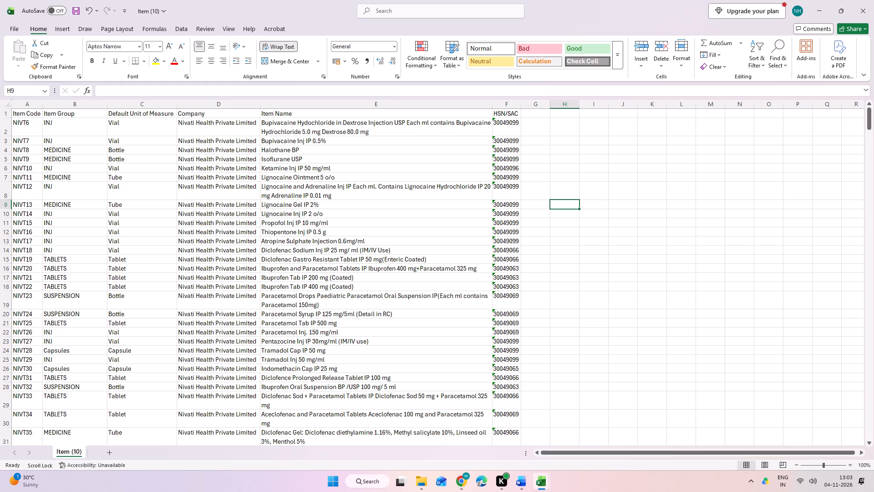
Save the Item (10) workbook and close it.
key("ctrl+s")
left_click(873, 0)
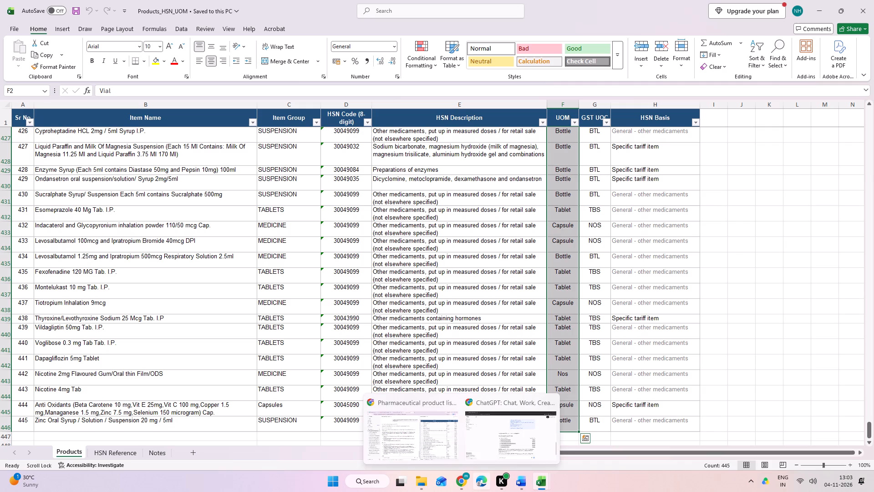
Switch to Chrome and bring up the ERP's Item Import page dated 2026-11-03, going to its import file field.
left_click(412, 437)
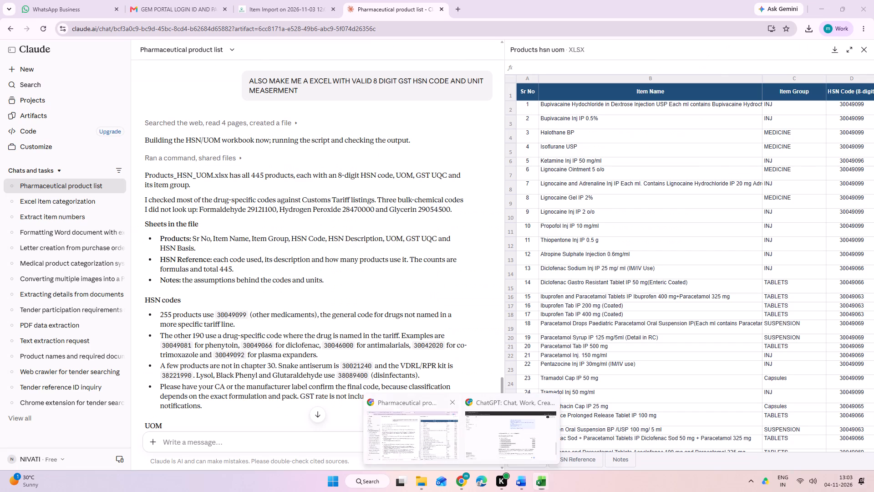
left_click(289, 0)
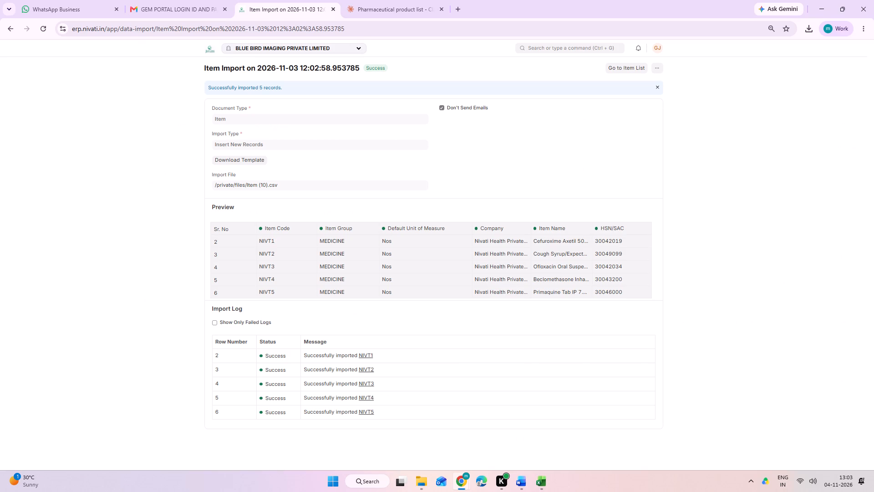
scroll(422, 56, "up", 4)
scroll(608, 205, "up", 5)
left_click(798, 200)
scroll(784, 209, "up", 3)
left_click(407, 184)
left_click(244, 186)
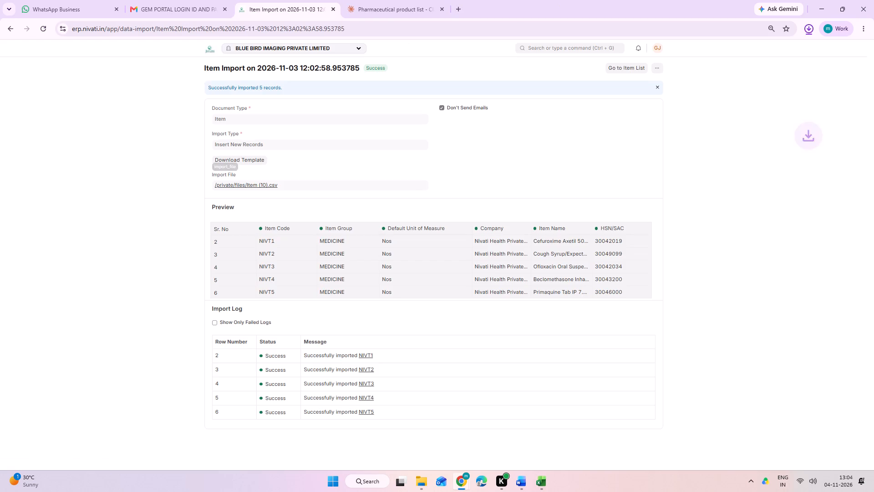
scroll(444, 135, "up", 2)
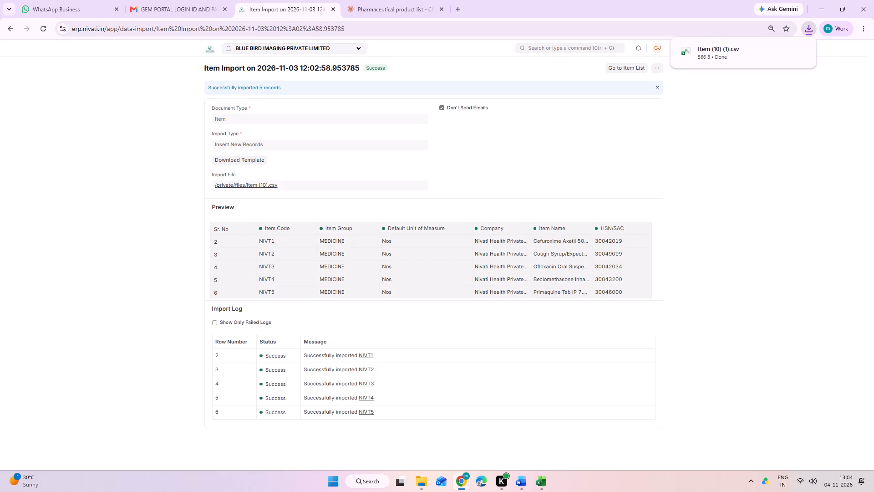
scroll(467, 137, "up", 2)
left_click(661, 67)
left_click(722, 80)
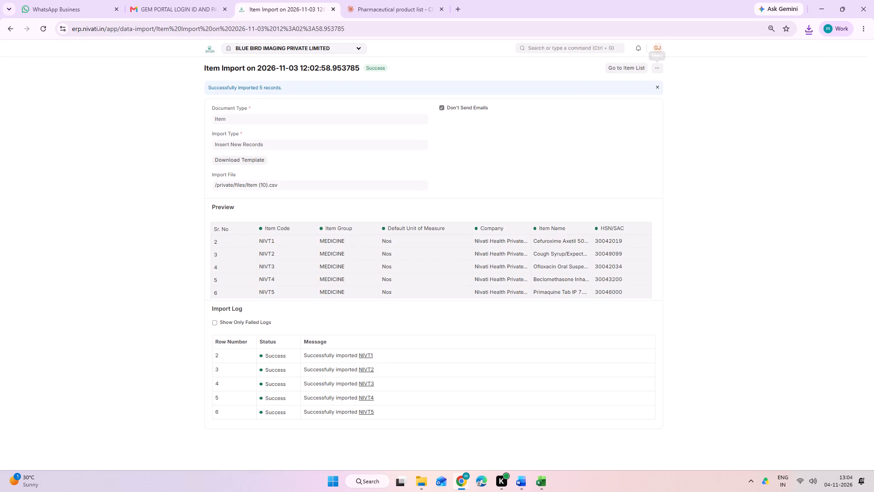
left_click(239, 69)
Return to the Data Import list and create and save a new Item import with import type Insert New Records.
left_click(10, 27)
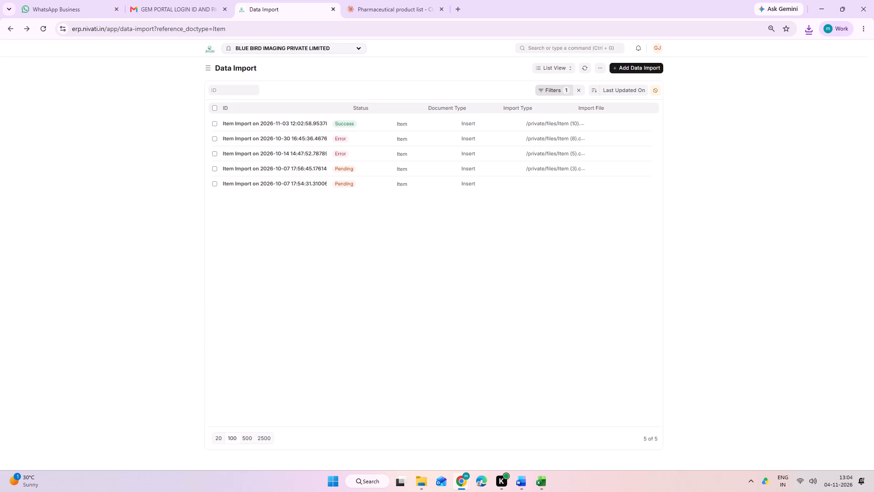
left_click(626, 70)
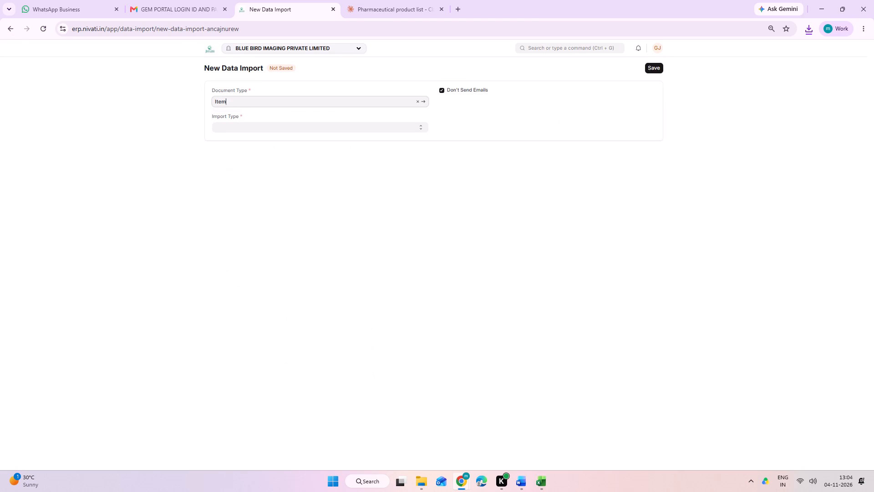
left_click(394, 133)
left_click(392, 130)
left_click(267, 155)
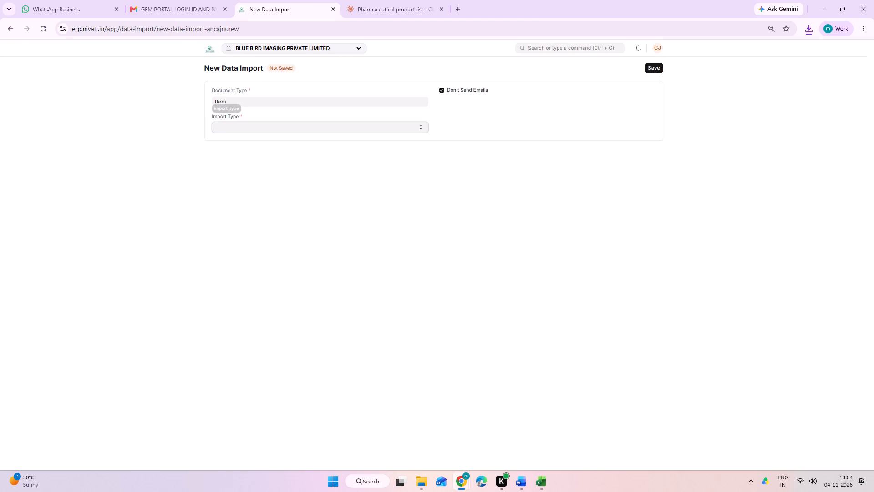
left_click(331, 125)
left_click(244, 151)
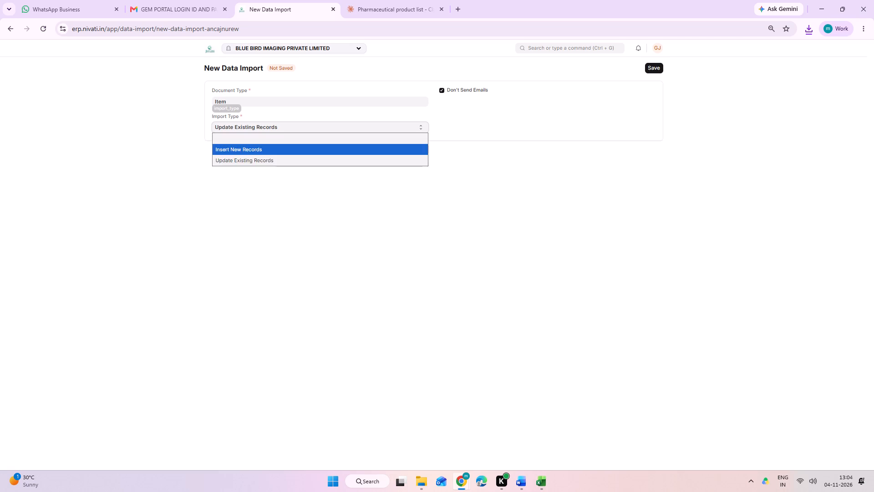
left_click(649, 71)
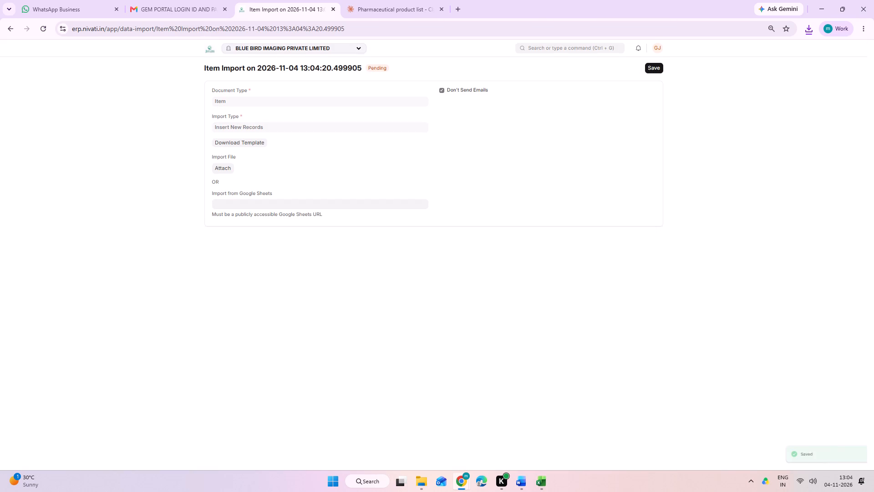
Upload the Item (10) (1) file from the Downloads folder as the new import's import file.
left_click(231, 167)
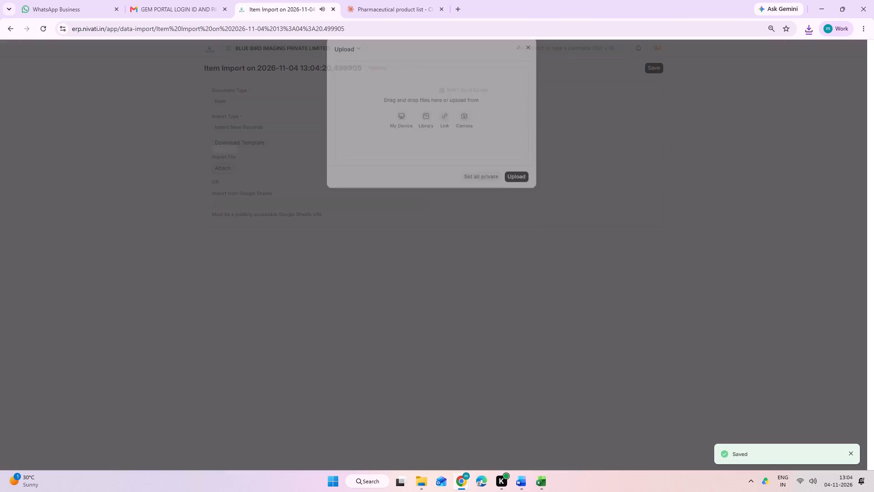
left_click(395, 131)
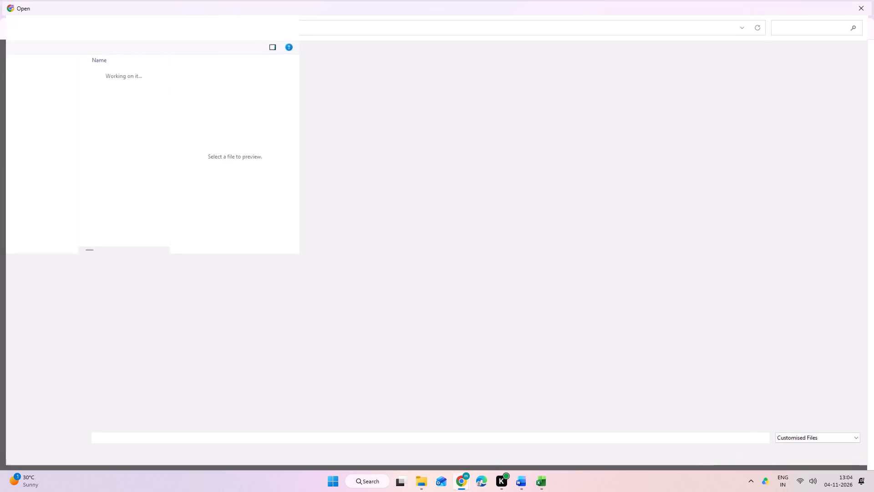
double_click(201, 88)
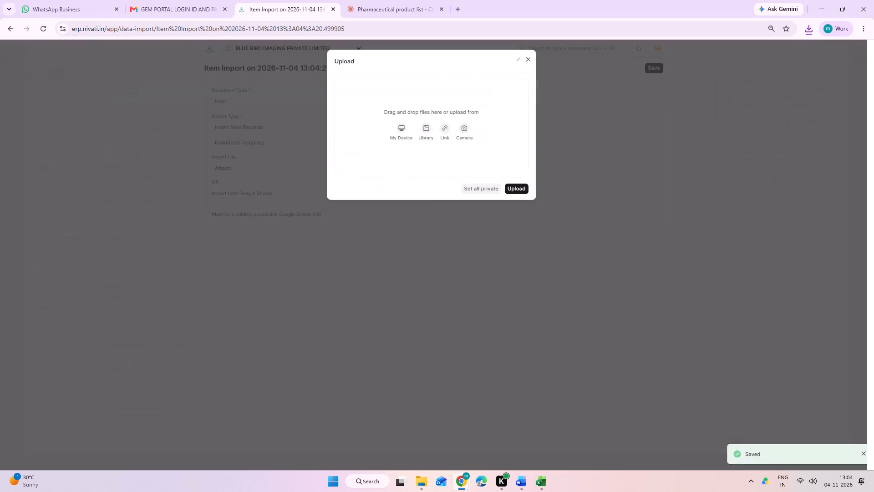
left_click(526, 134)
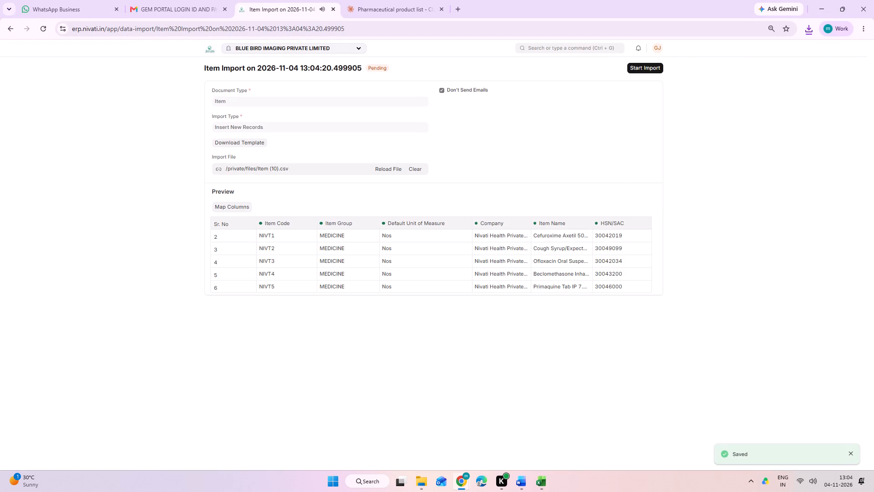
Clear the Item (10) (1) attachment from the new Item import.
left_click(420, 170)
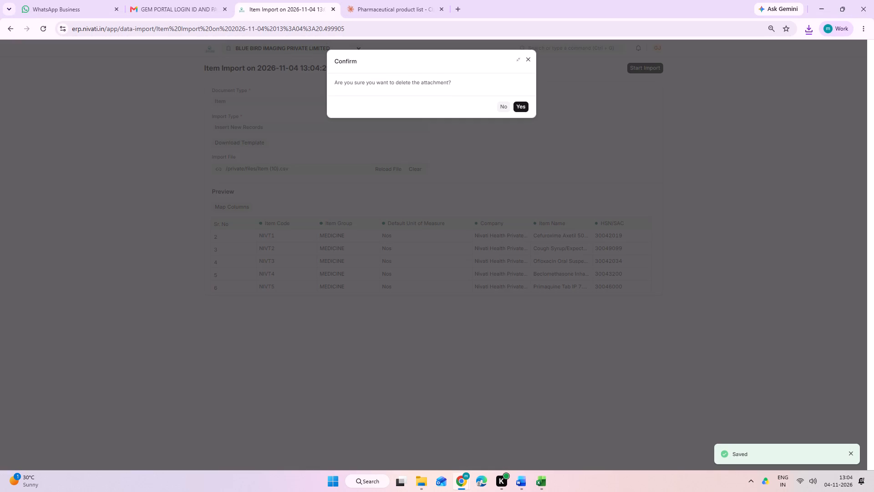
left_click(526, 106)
Upload the Item (10) CSV file from the Downloads folder as the new Item import's import file.
left_click(231, 167)
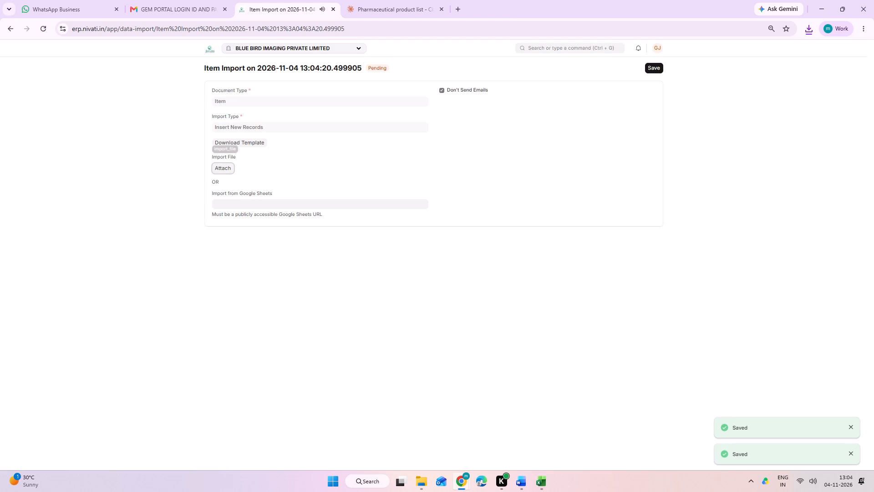
left_click(398, 136)
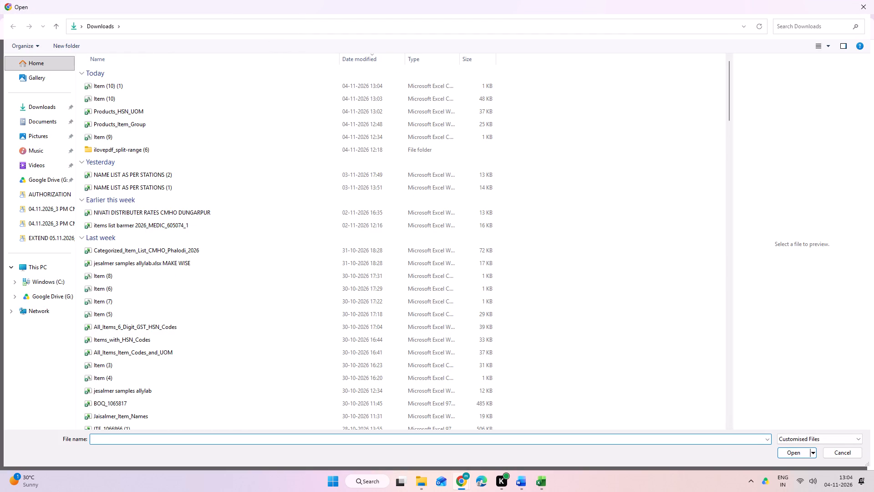
double_click(141, 96)
left_click(507, 132)
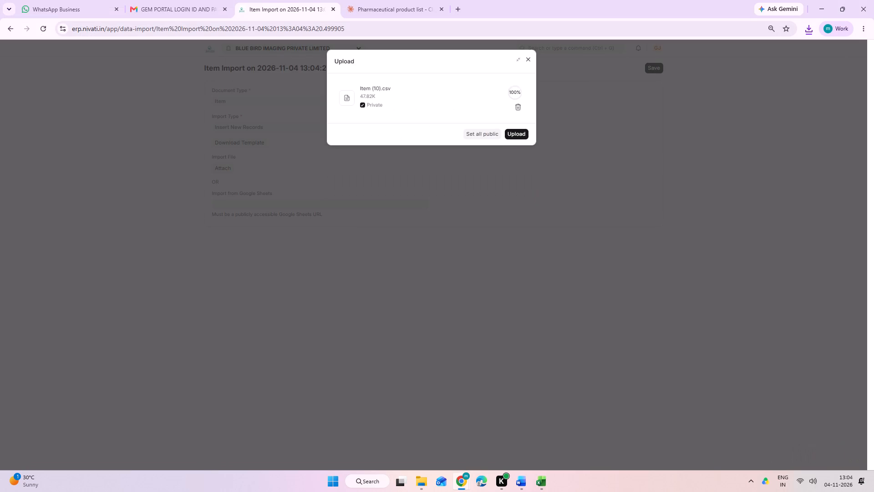
Try to start the import of the attached Item (10) file.
scroll(612, 257, "down", 3)
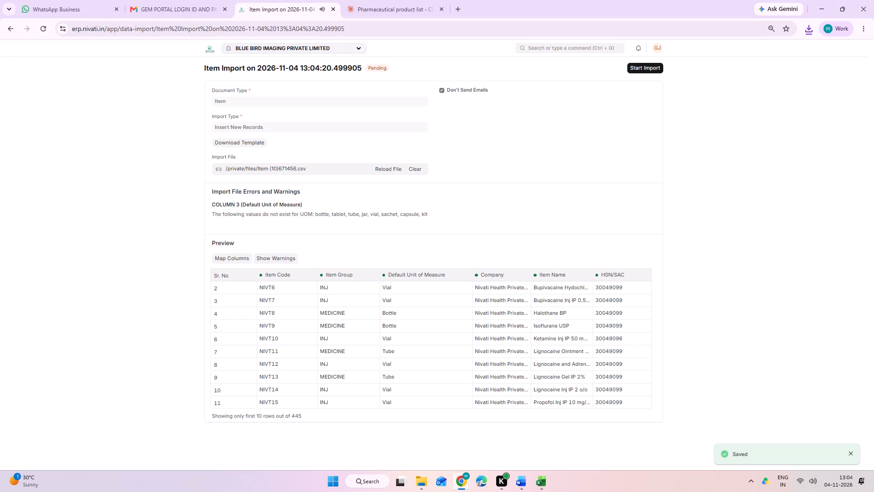
left_click(655, 73)
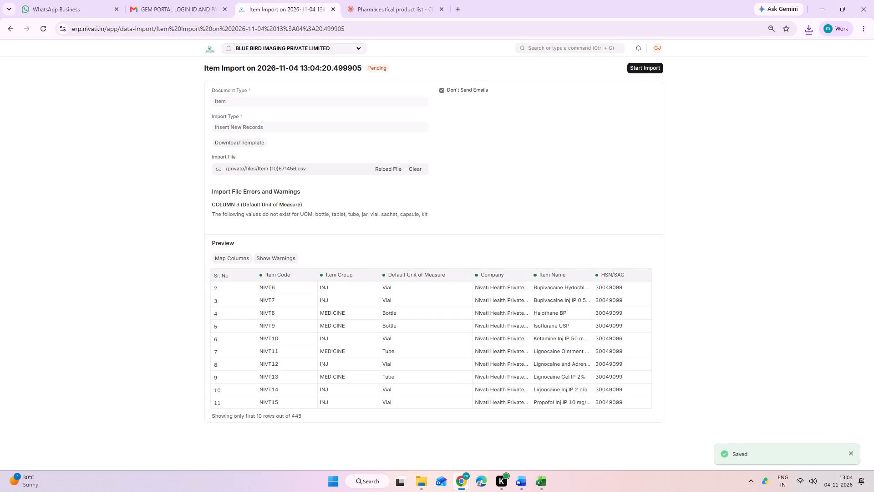
left_click(654, 67)
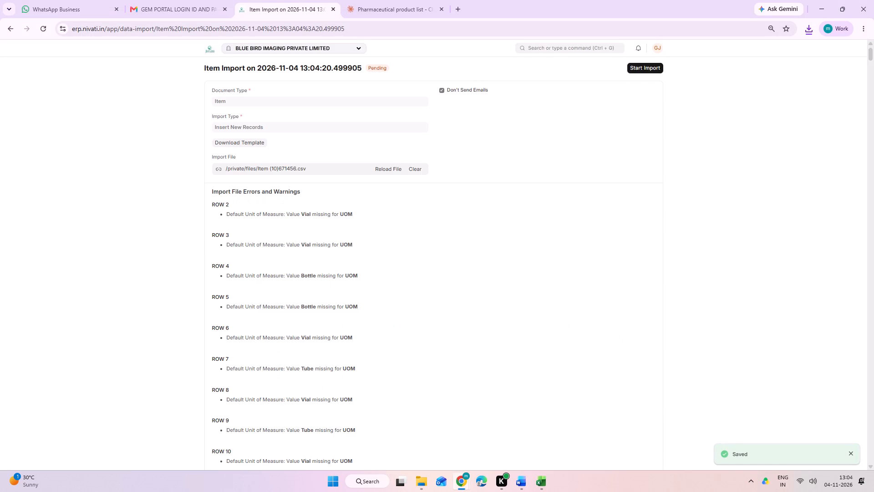